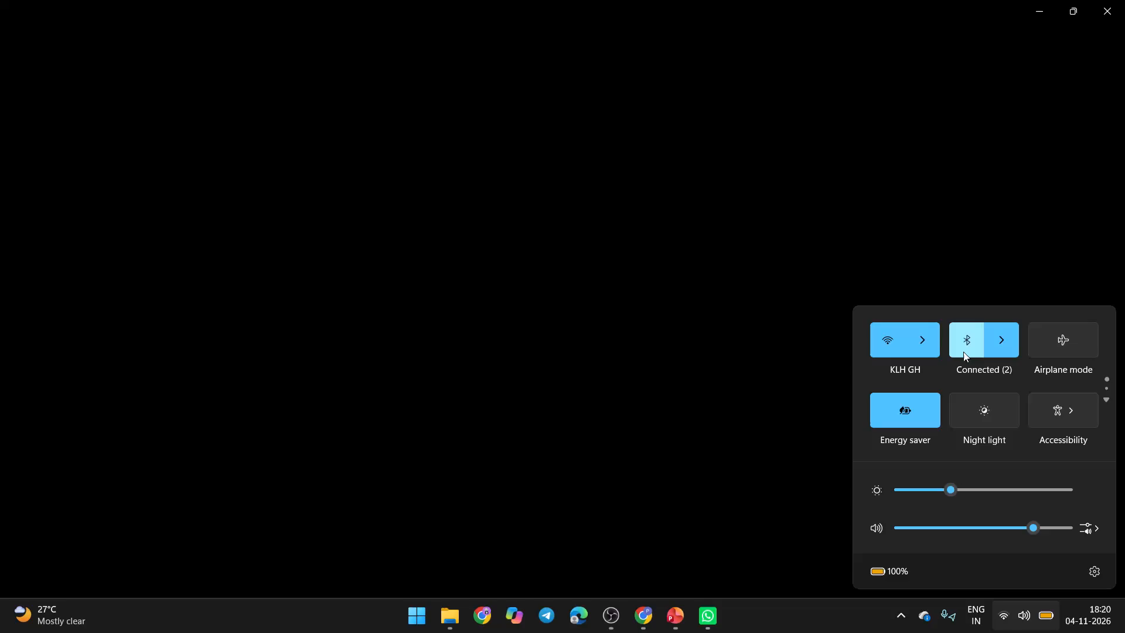
Close the blank foreground window and the open File Explorer window, leaving the presentation in view.
left_click(1117, 8)
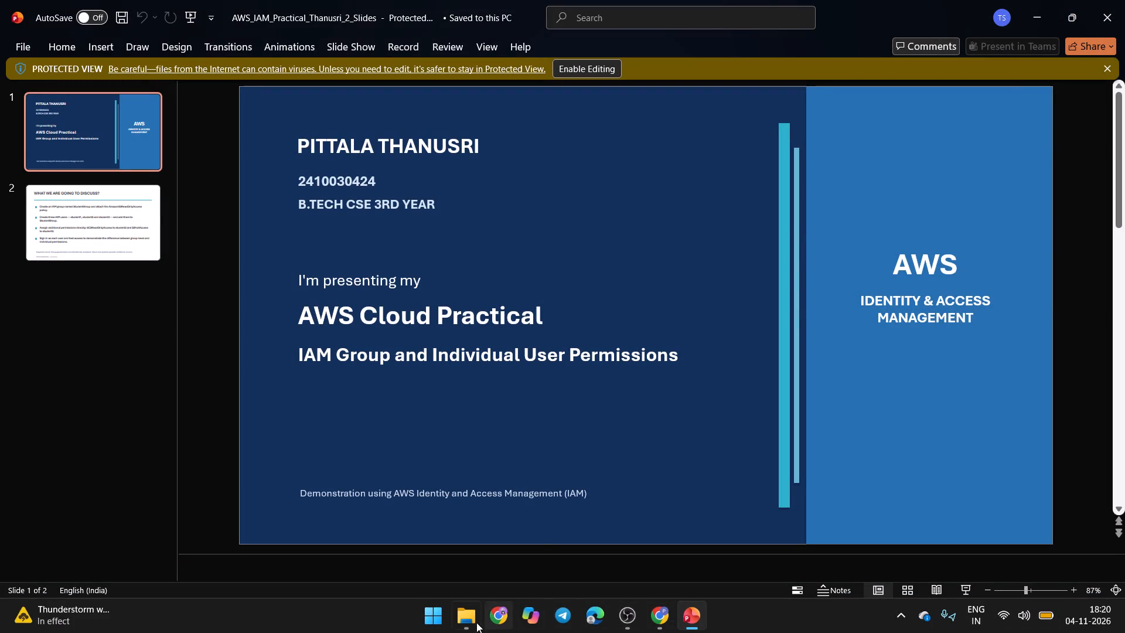
left_click(529, 495)
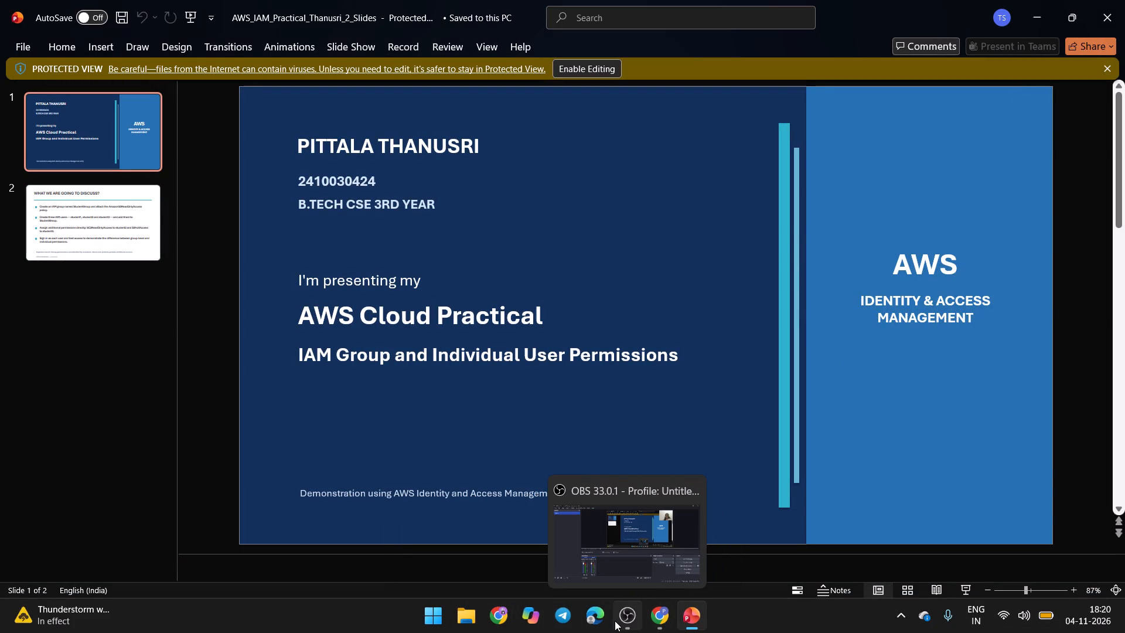
Switch to OBS Studio.
left_click(648, 529)
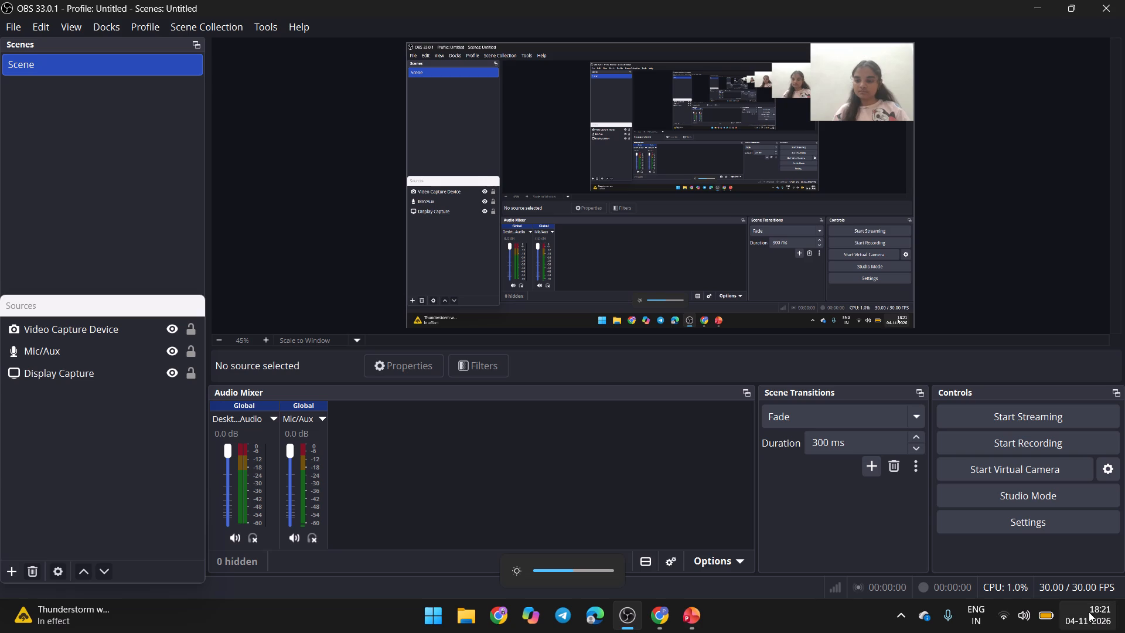
Check the Wi-Fi connection in the system's quick settings, viewing the networks for the Wi-Fi 2 adapter, and return to OBS Studio.
left_click(1027, 621)
left_click(930, 335)
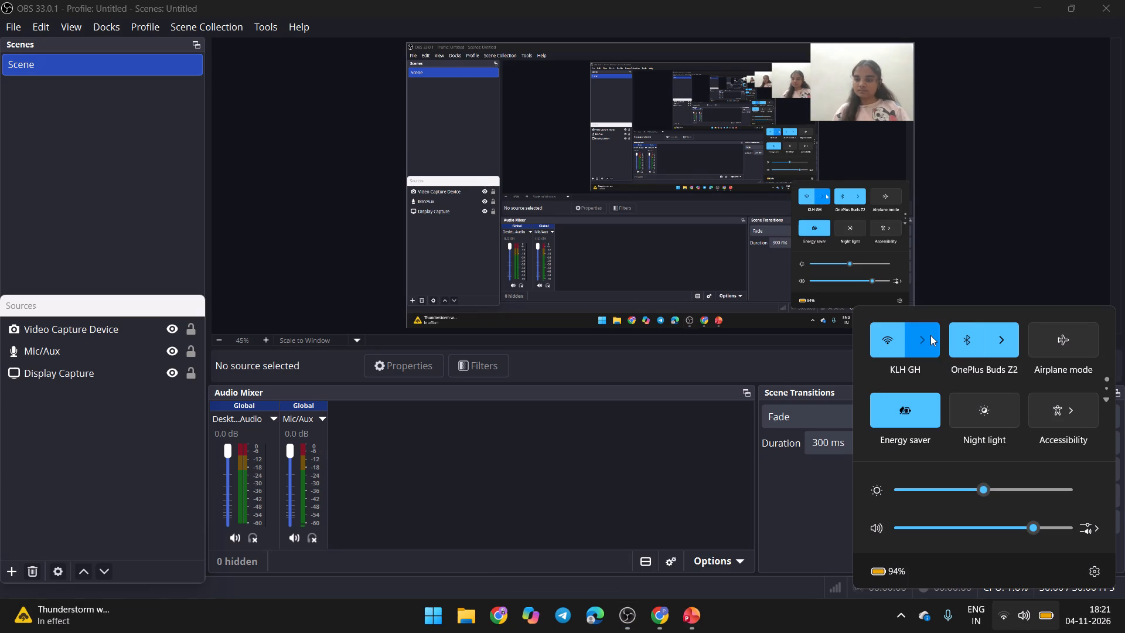
scroll(927, 389, "up", 1)
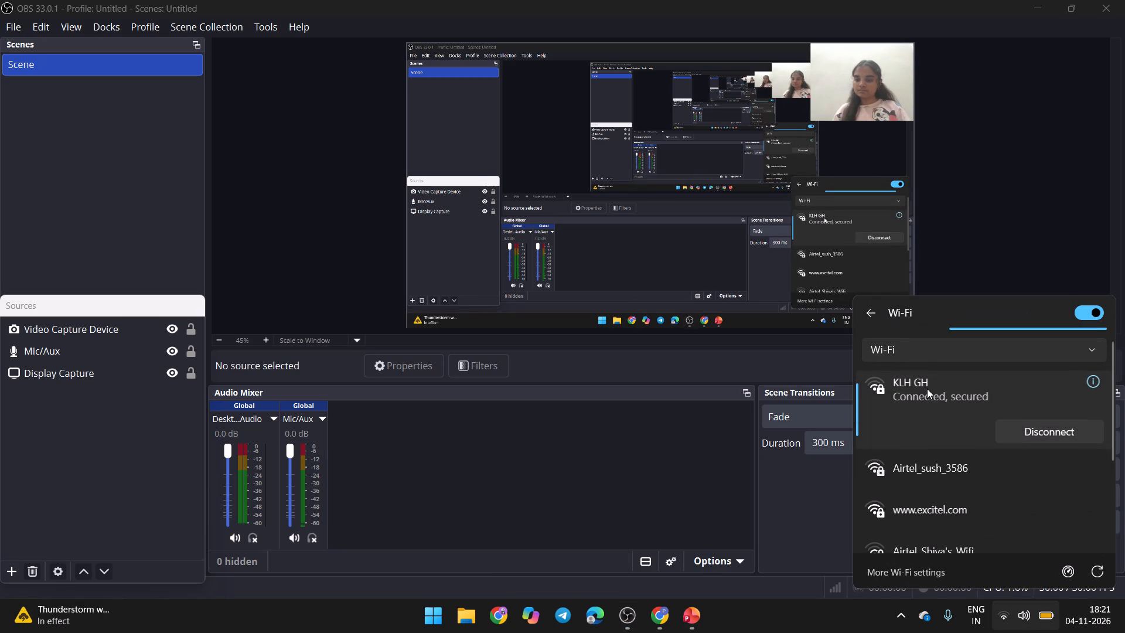
left_click(923, 353)
left_click(906, 372)
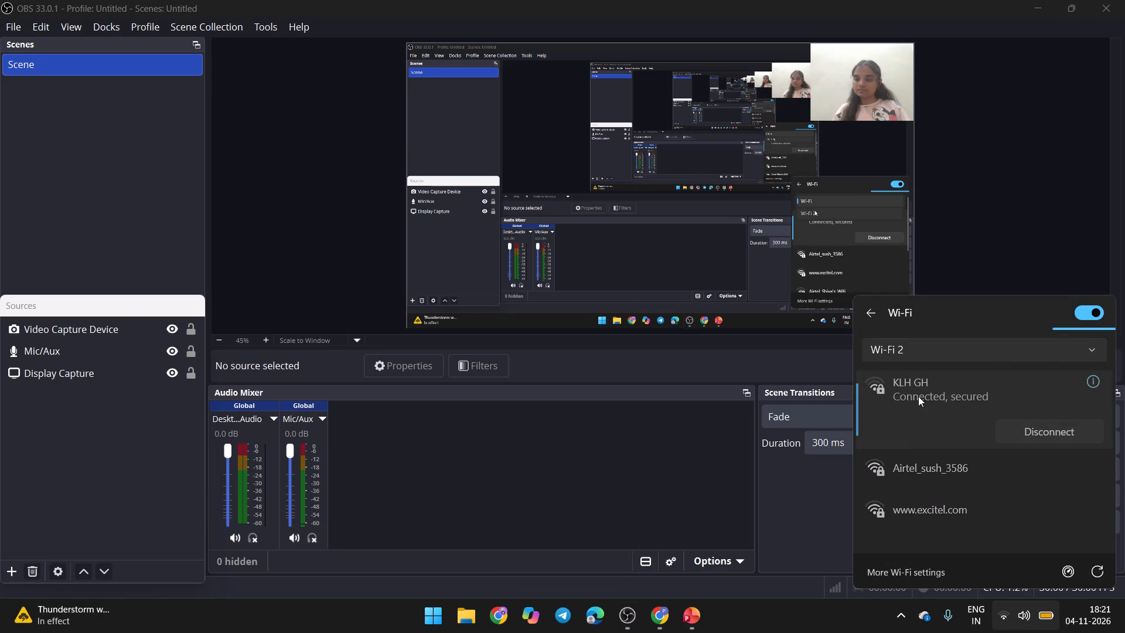
left_click(919, 403)
left_click(873, 316)
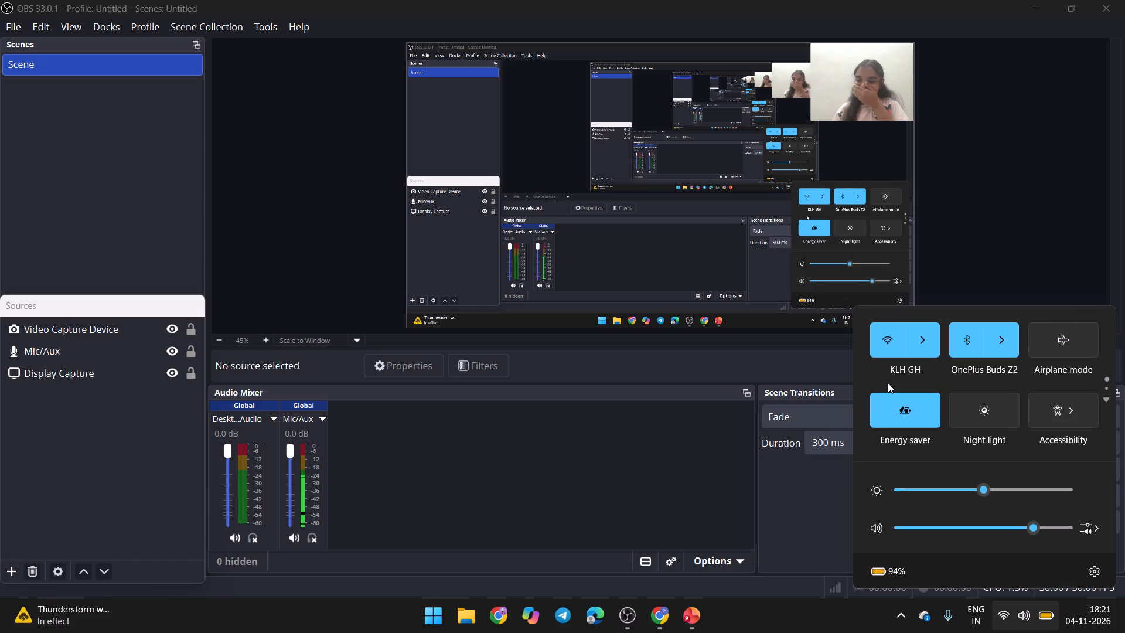
left_click(1001, 281)
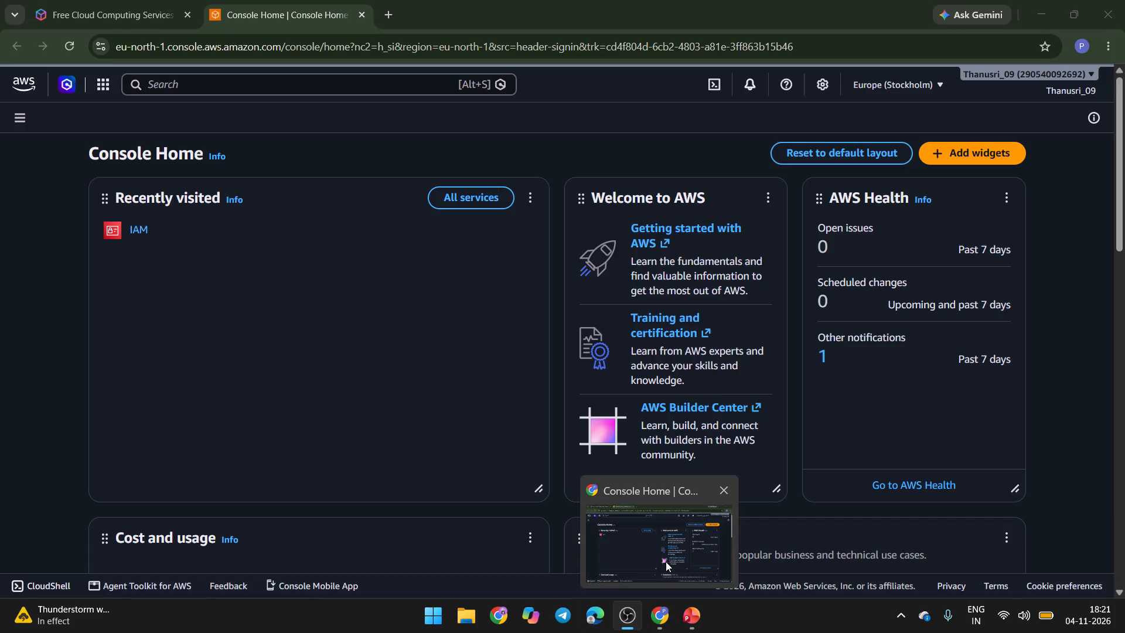
Start recording the scene with the display, microphone and camera sources.
left_click(974, 439)
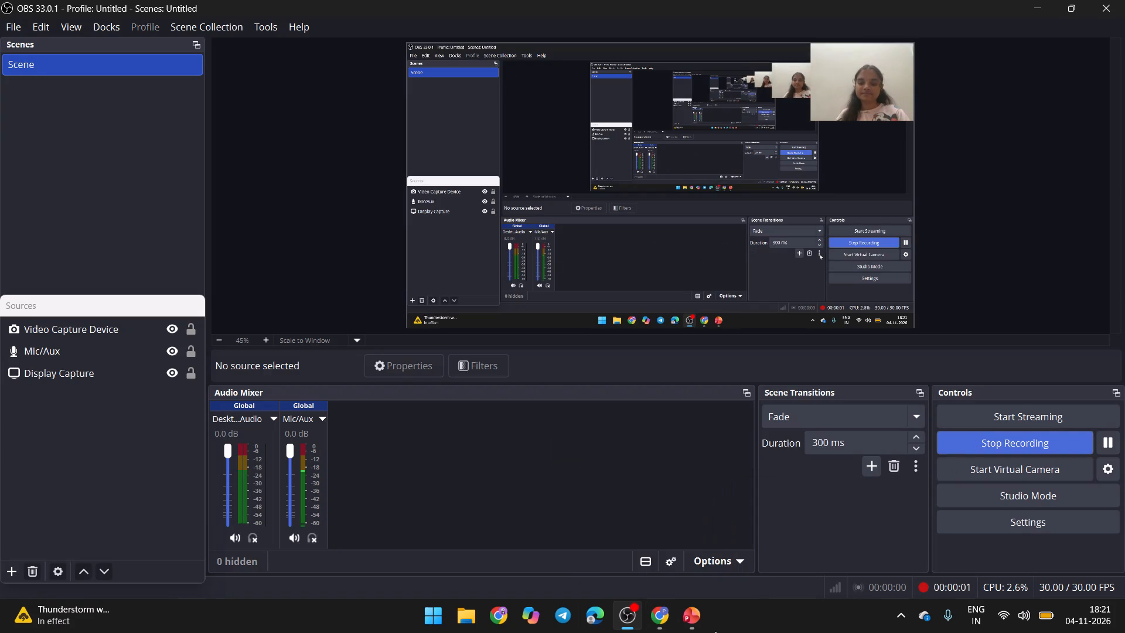
Switch to the AWS IAM presentation in PowerPoint and advance from the title slide to the discussion outline slide.
left_click(690, 563)
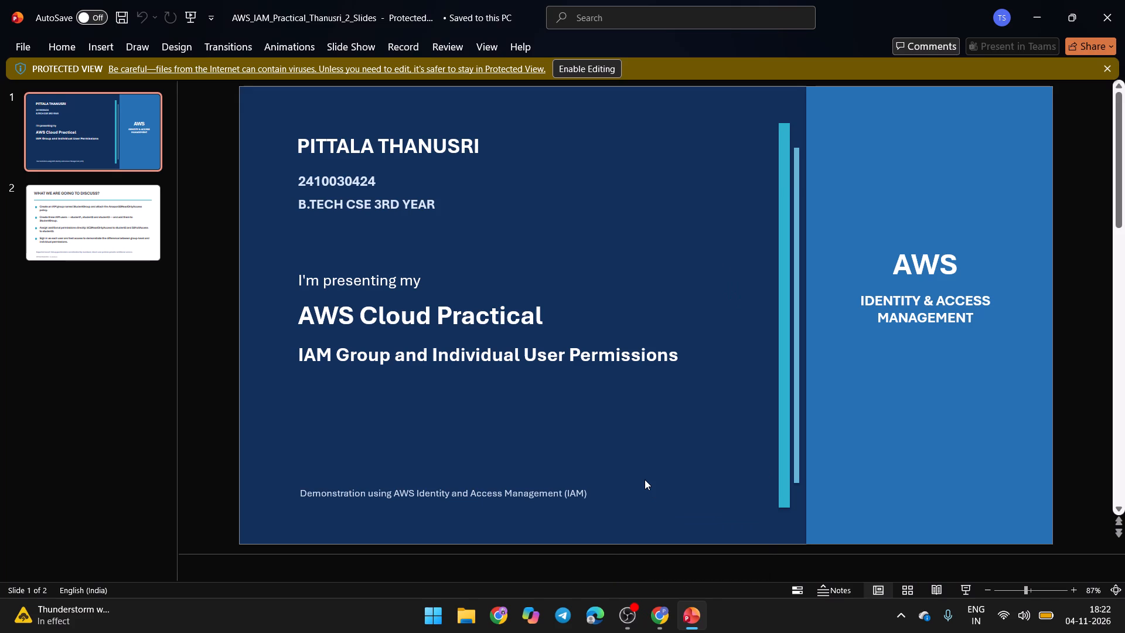
key("Down")
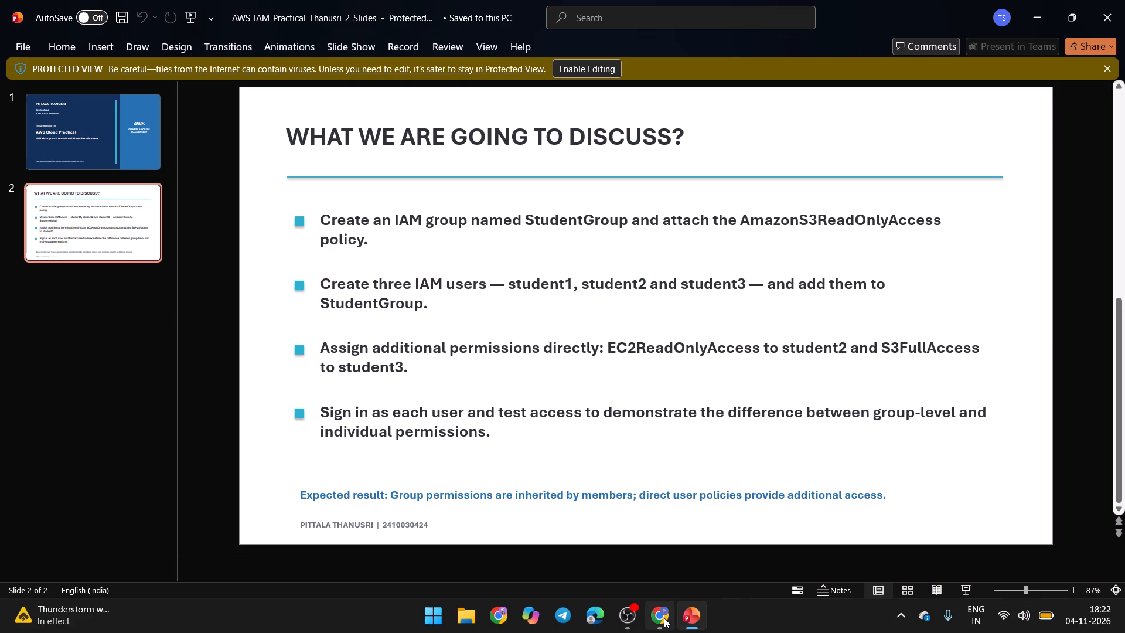
Switch to the AWS console in Chrome, search for "iam" and open the IAM service.
left_click(665, 571)
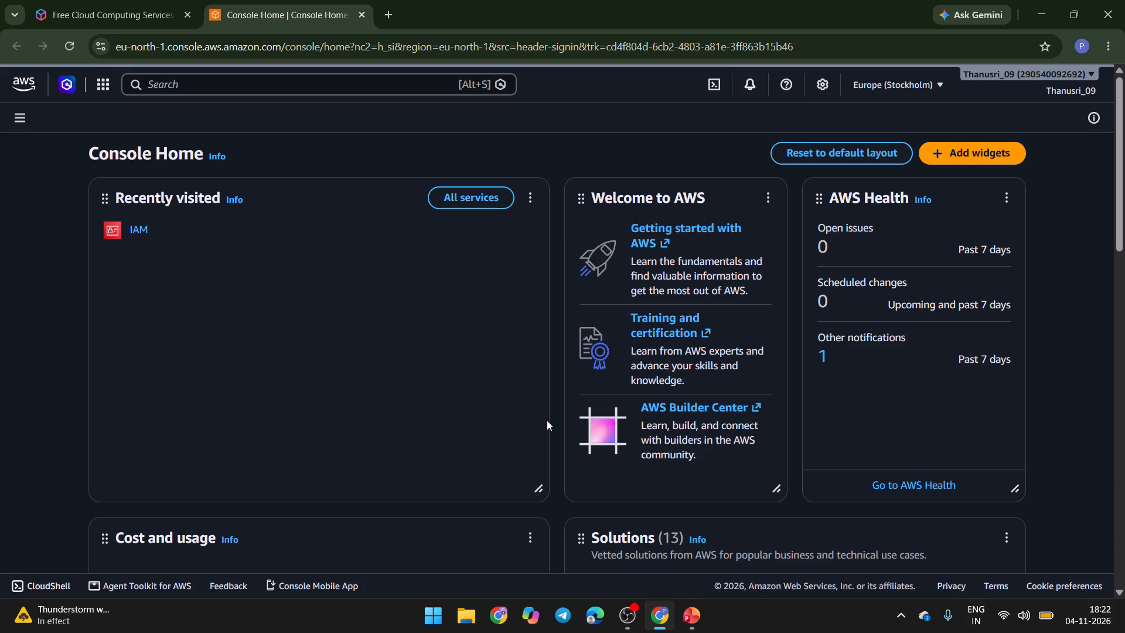
left_click(264, 94)
type("iam")
key("space")
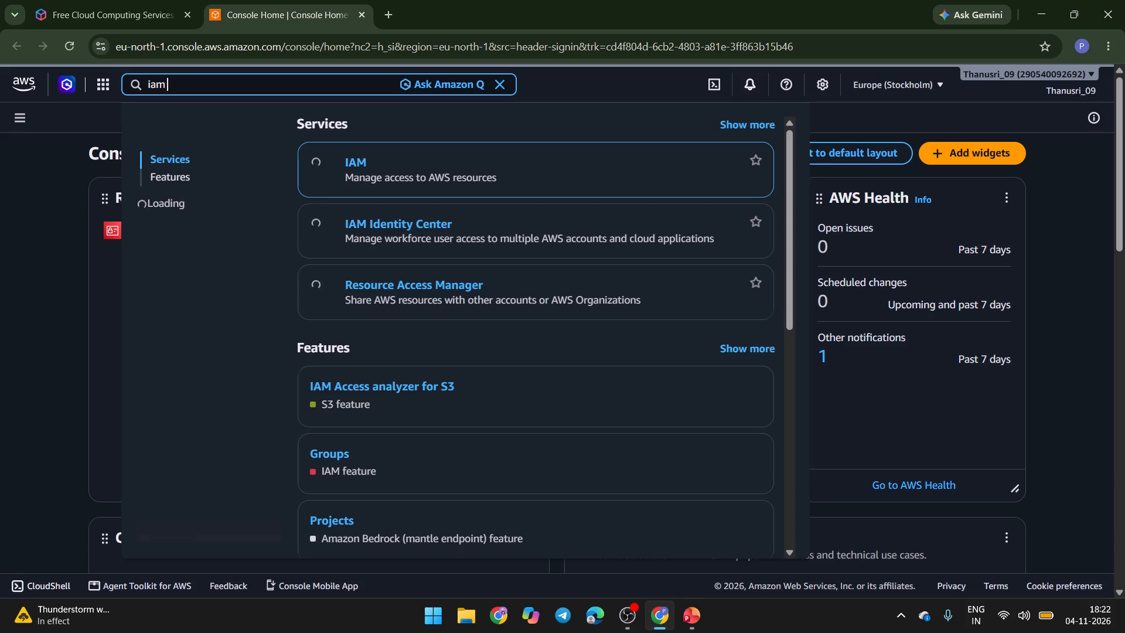
left_click(362, 161)
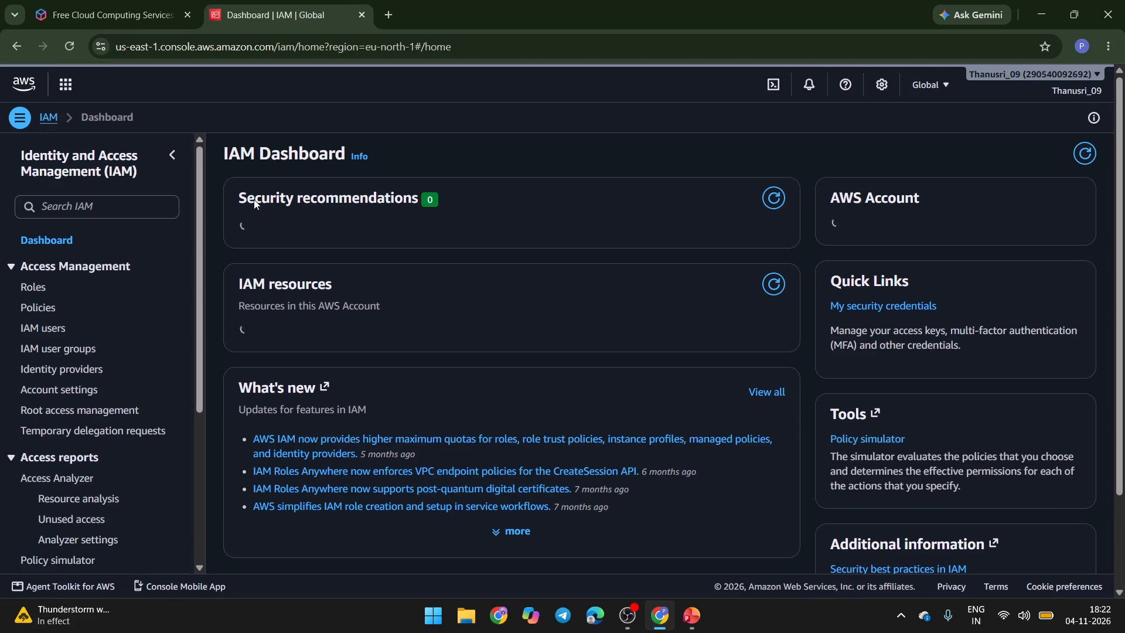
Start a new IAM user group and name it StudentGroup.
left_click(75, 343)
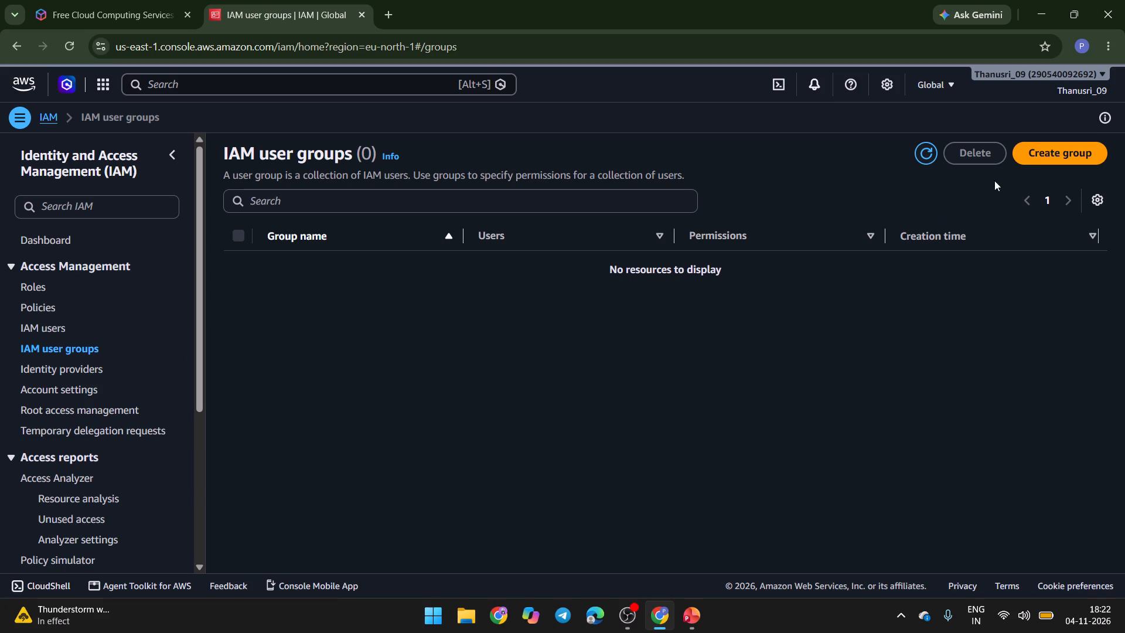
left_click(1042, 150)
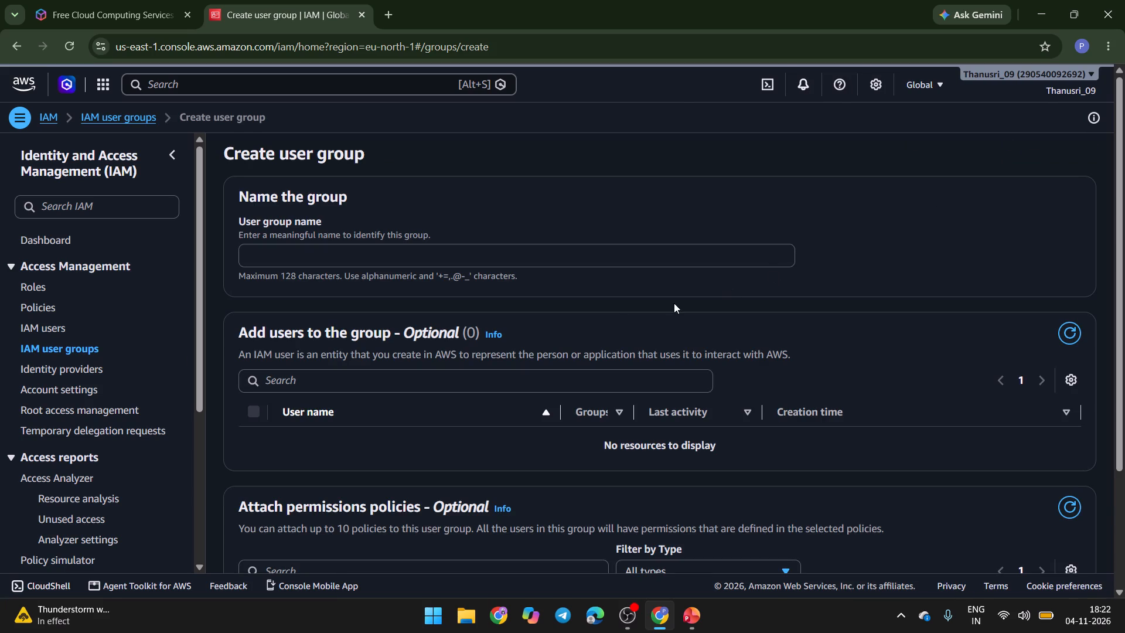
left_click(553, 260)
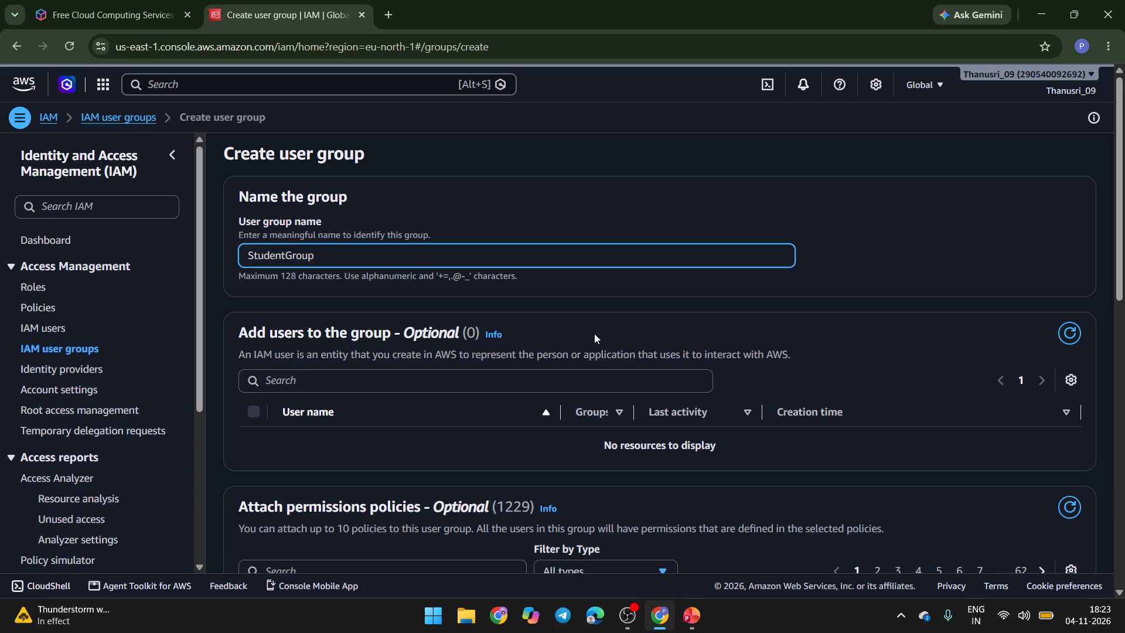
Find the AmazonS3ReadOnlyAccess policy, attach it to StudentGroup and create the group.
scroll(594, 333, "down", 1)
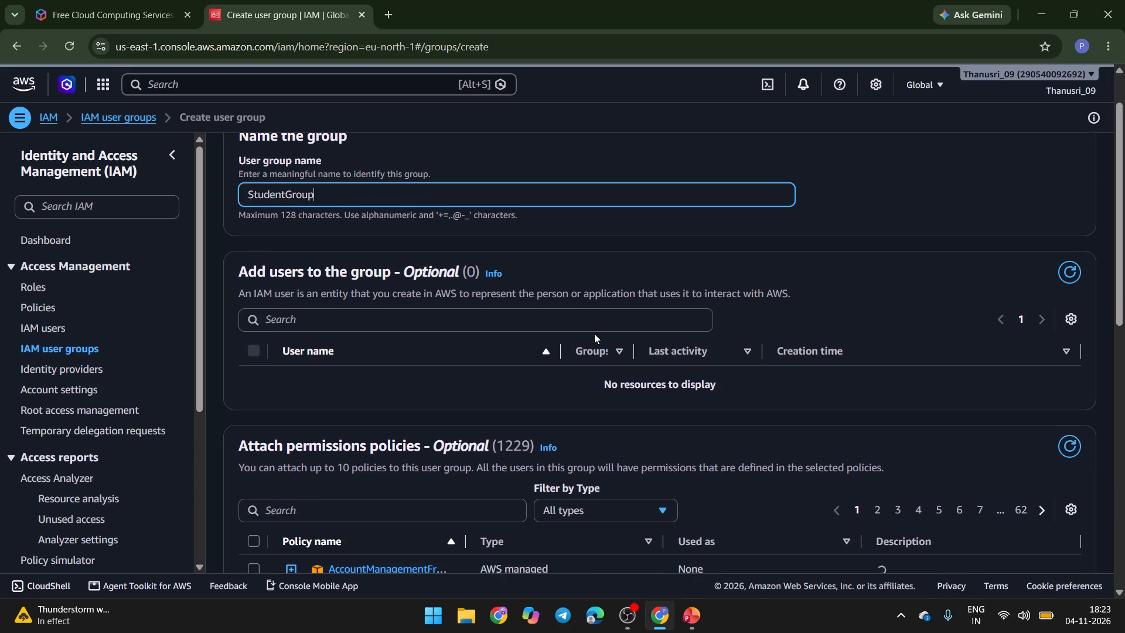
scroll(594, 333, "down", 2)
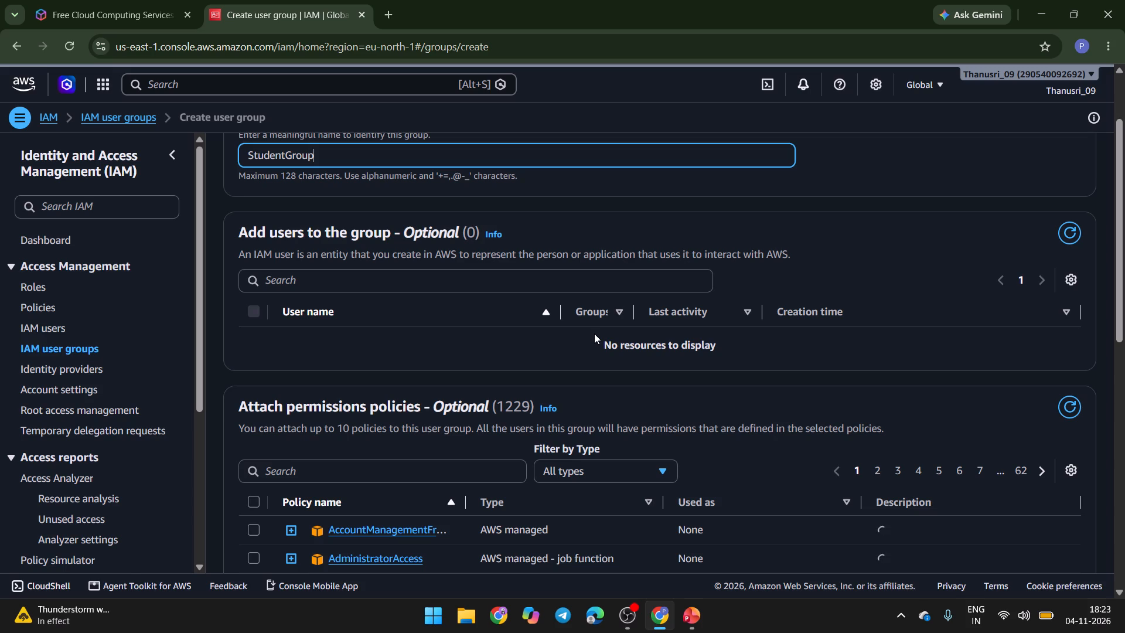
scroll(594, 333, "down", 1)
left_click(444, 433)
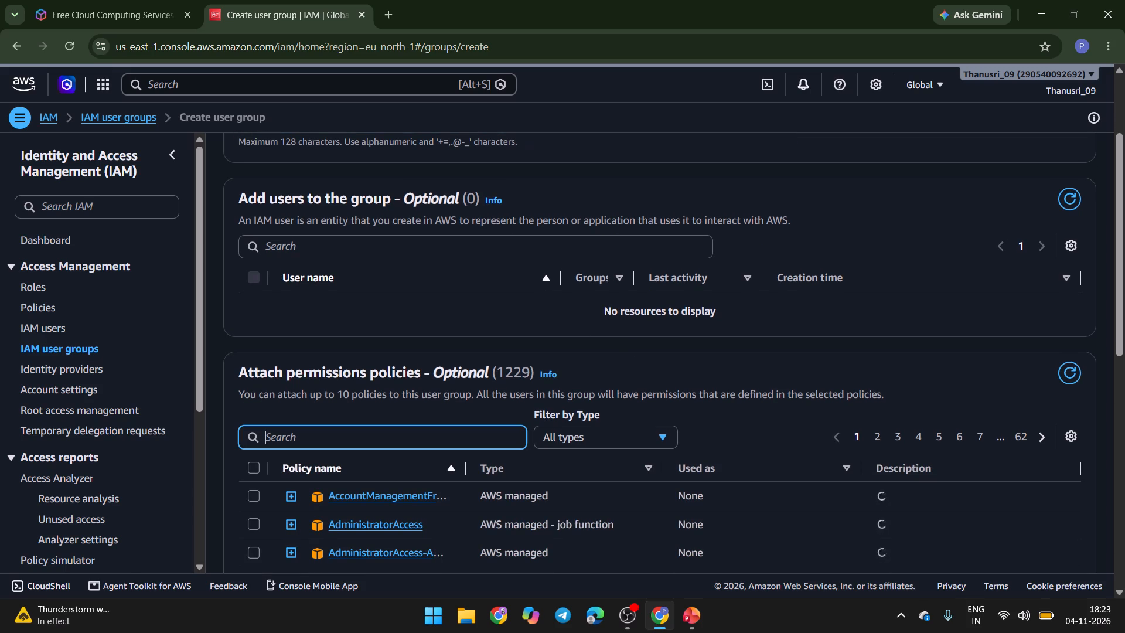
key("a")
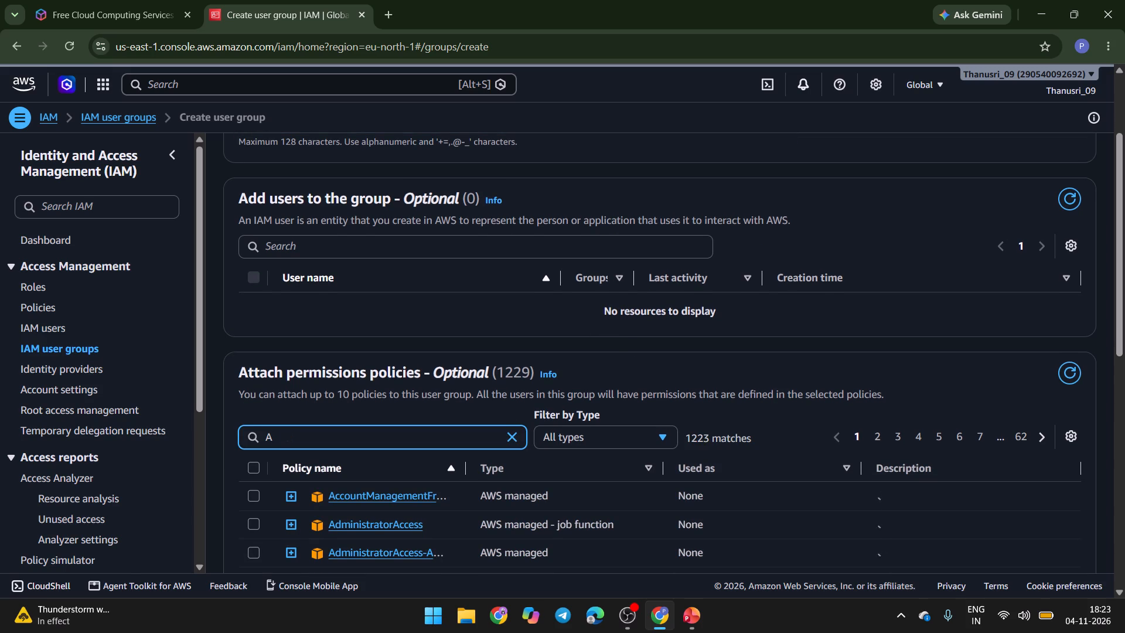
key("z")
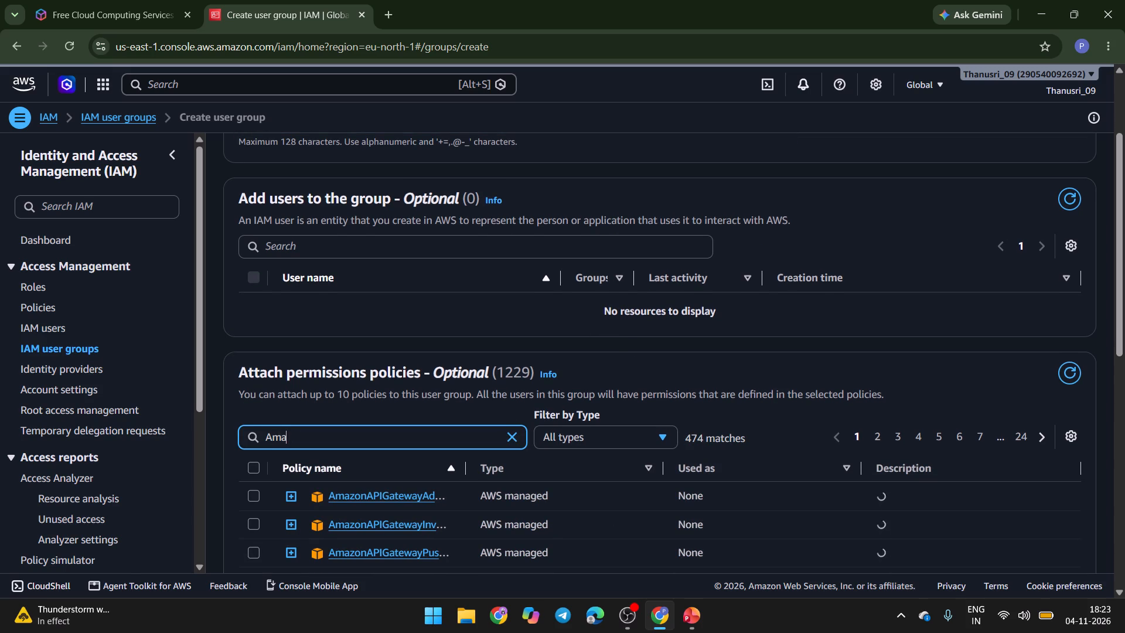
type("on")
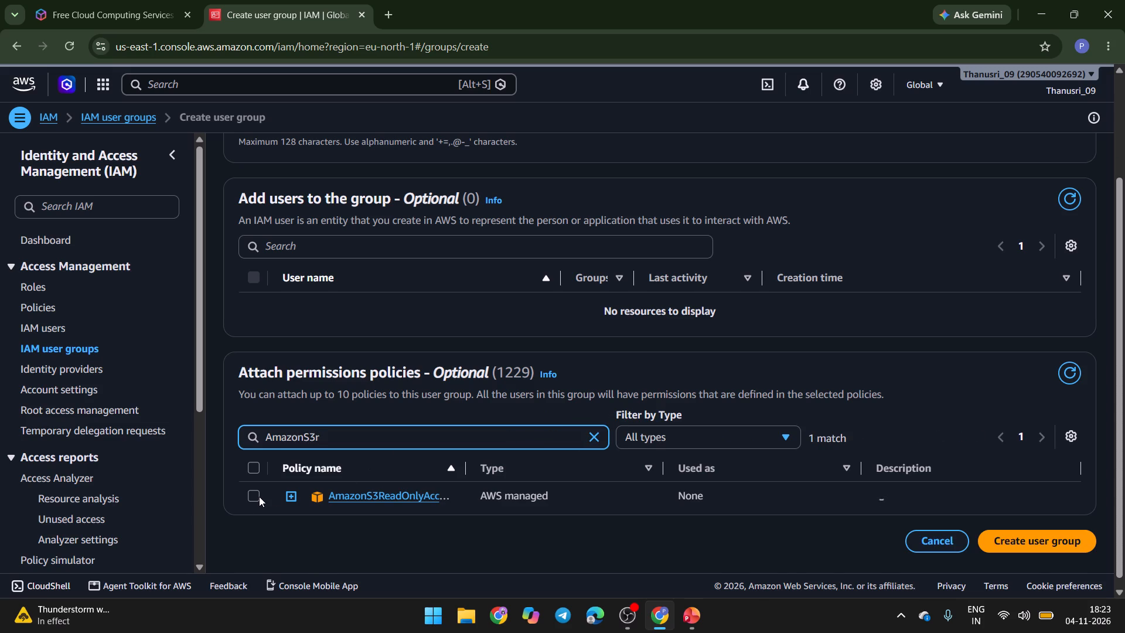
left_click(258, 496)
left_click(1057, 543)
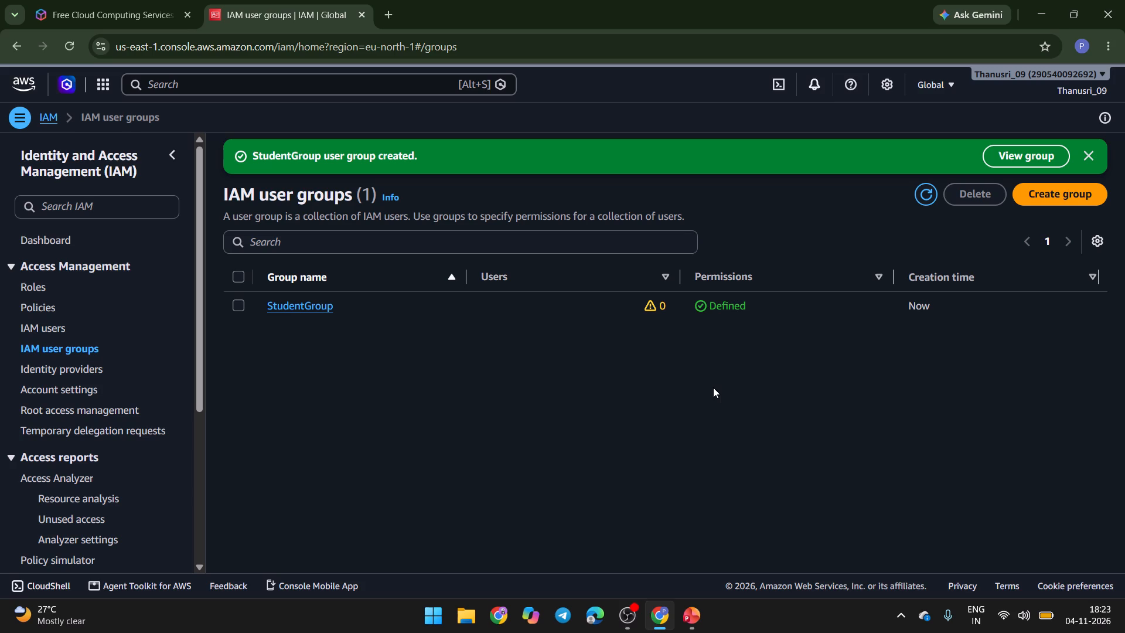
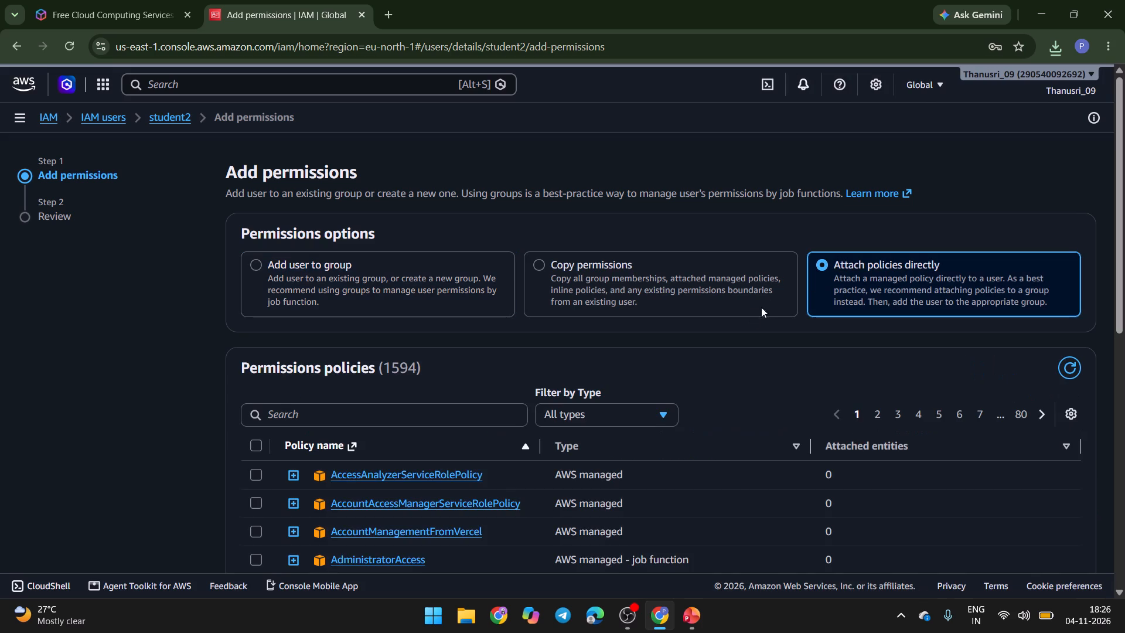
left_click(384, 418)
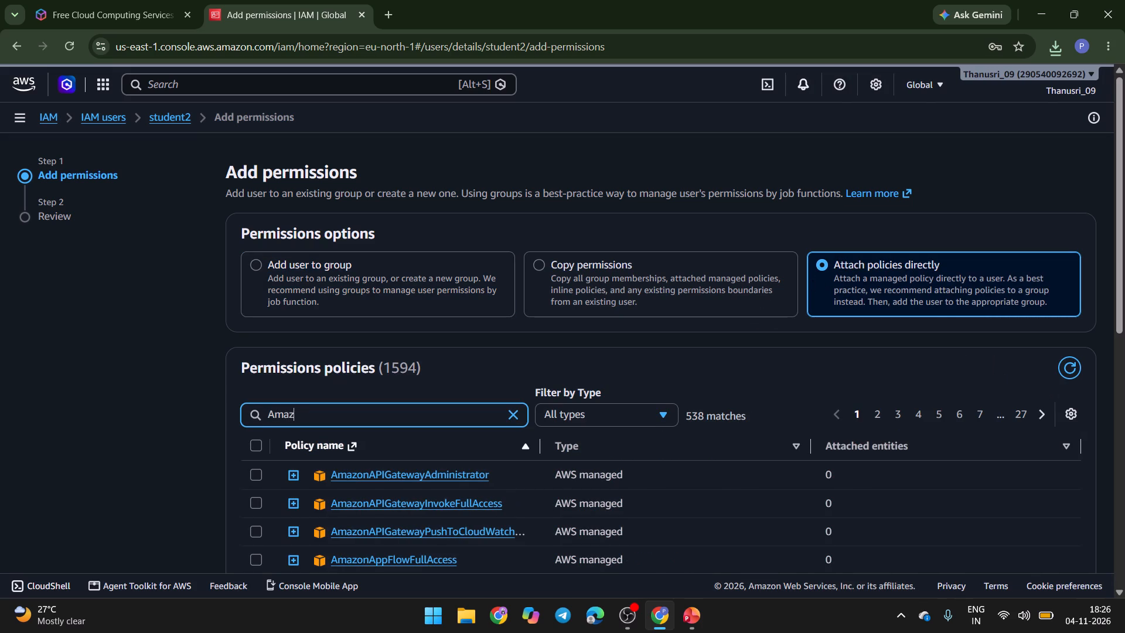
type("EC")
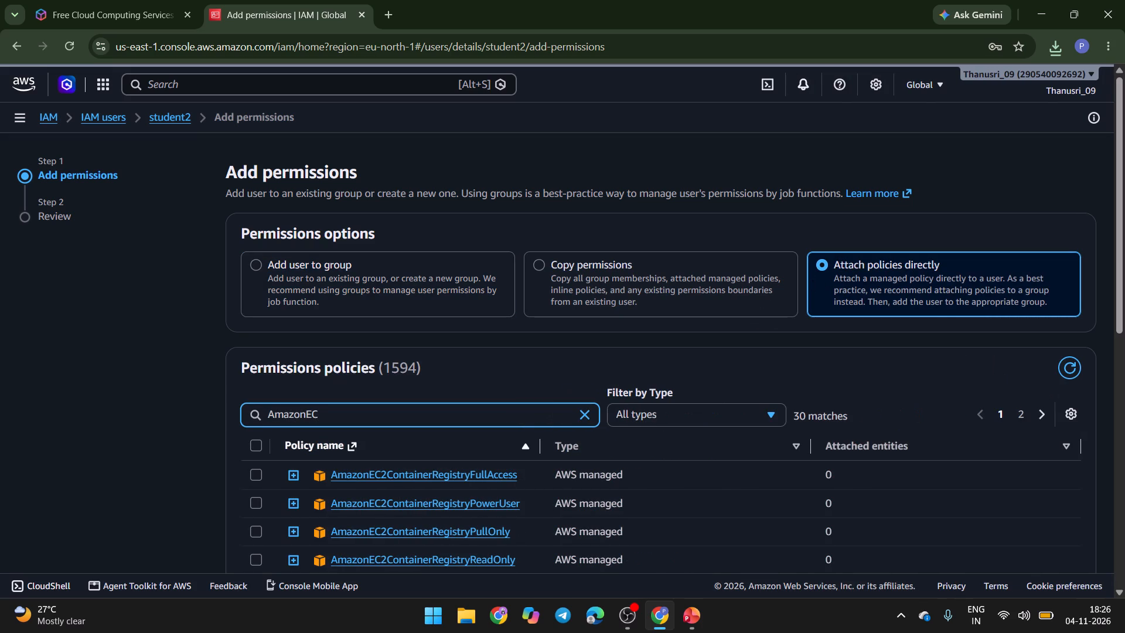
key("2")
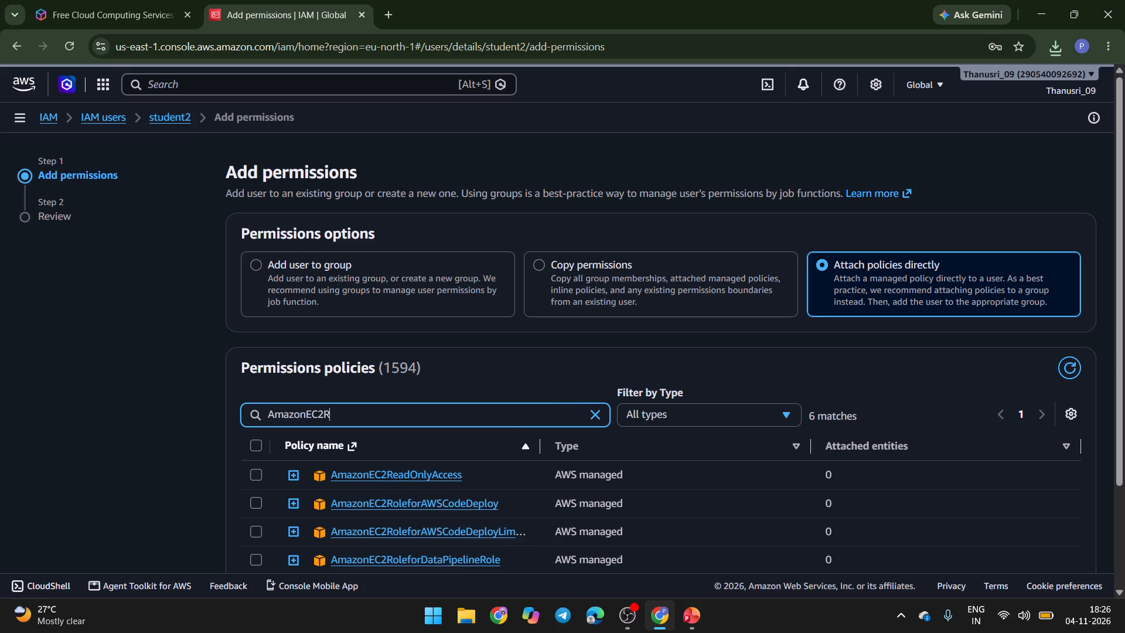
left_click(261, 471)
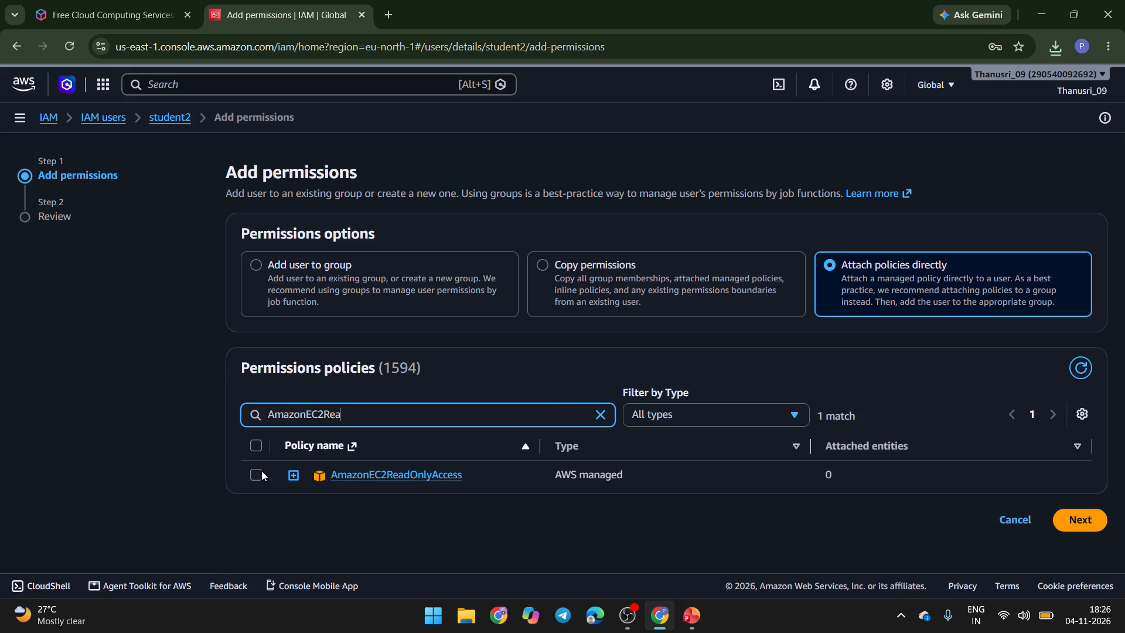
scroll(721, 509, "down", 1)
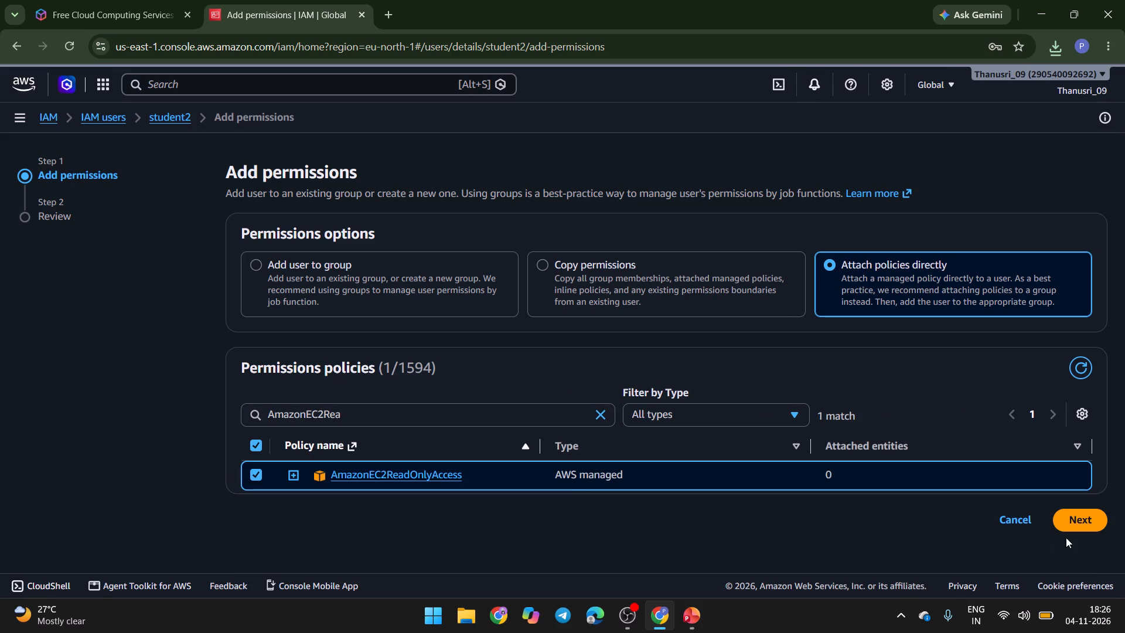
left_click(1077, 527)
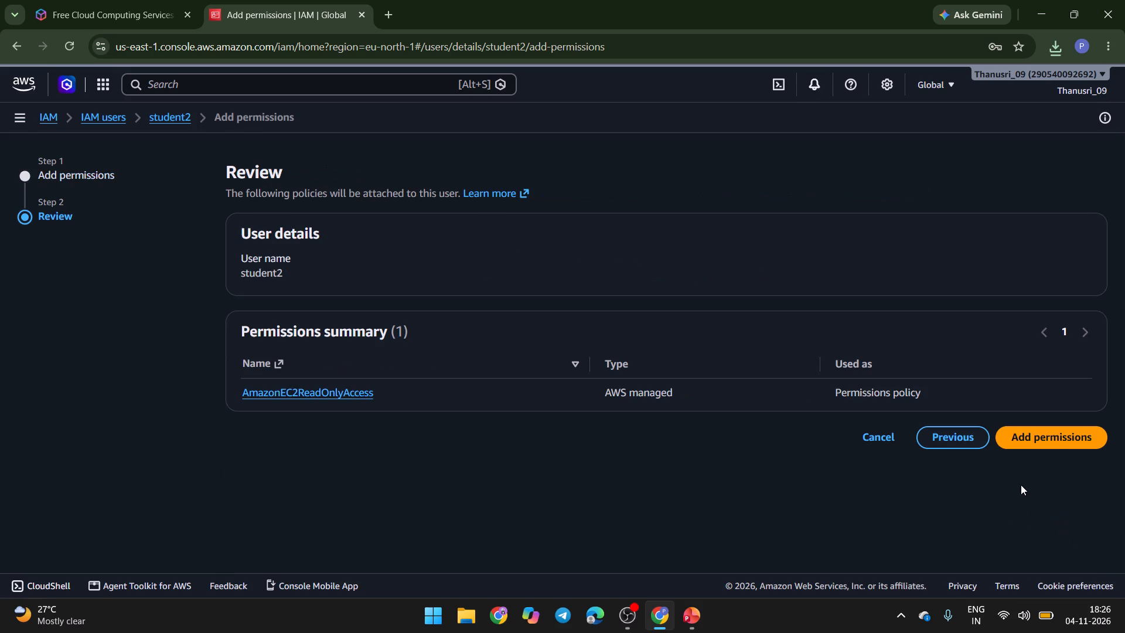
left_click(1046, 441)
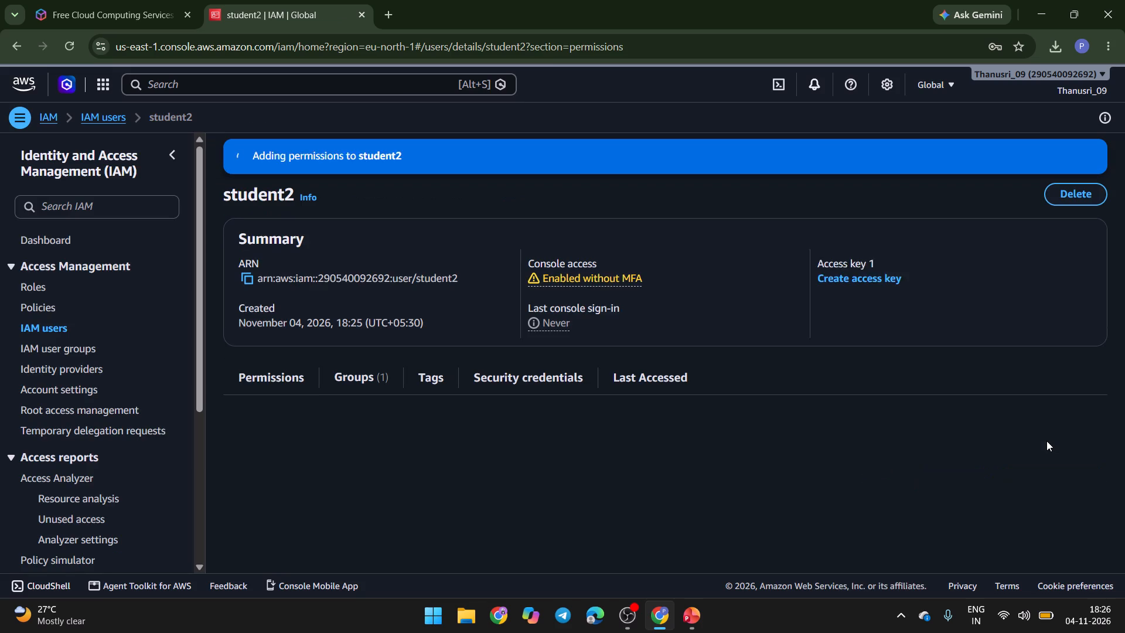
scroll(779, 435, "down", 1)
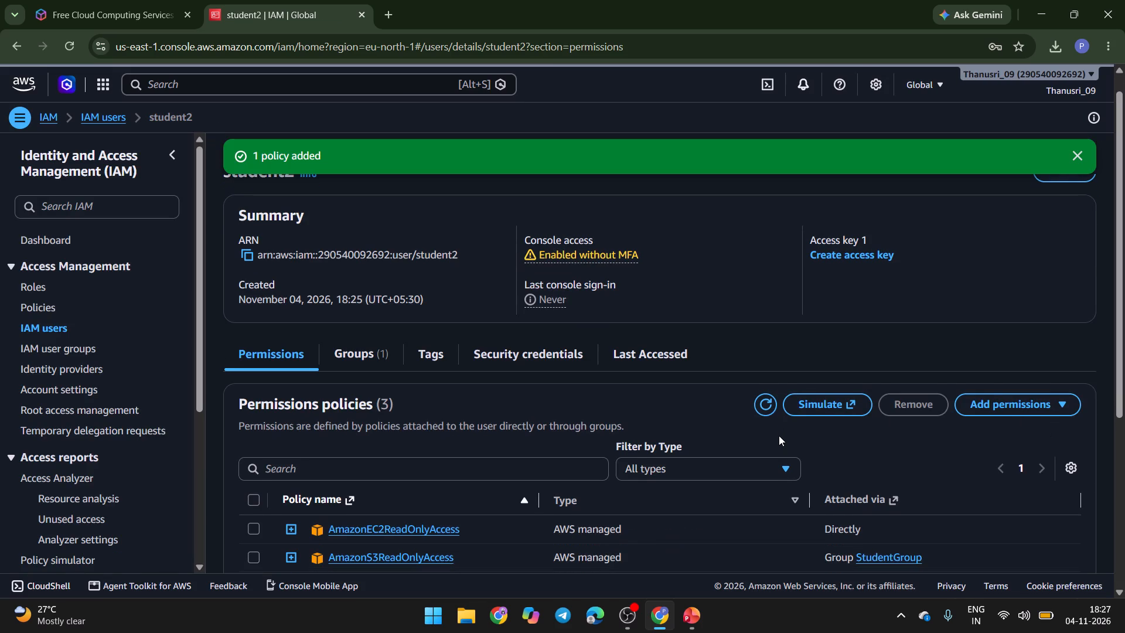
scroll(779, 435, "down", 1)
scroll(284, 256, "up", 2)
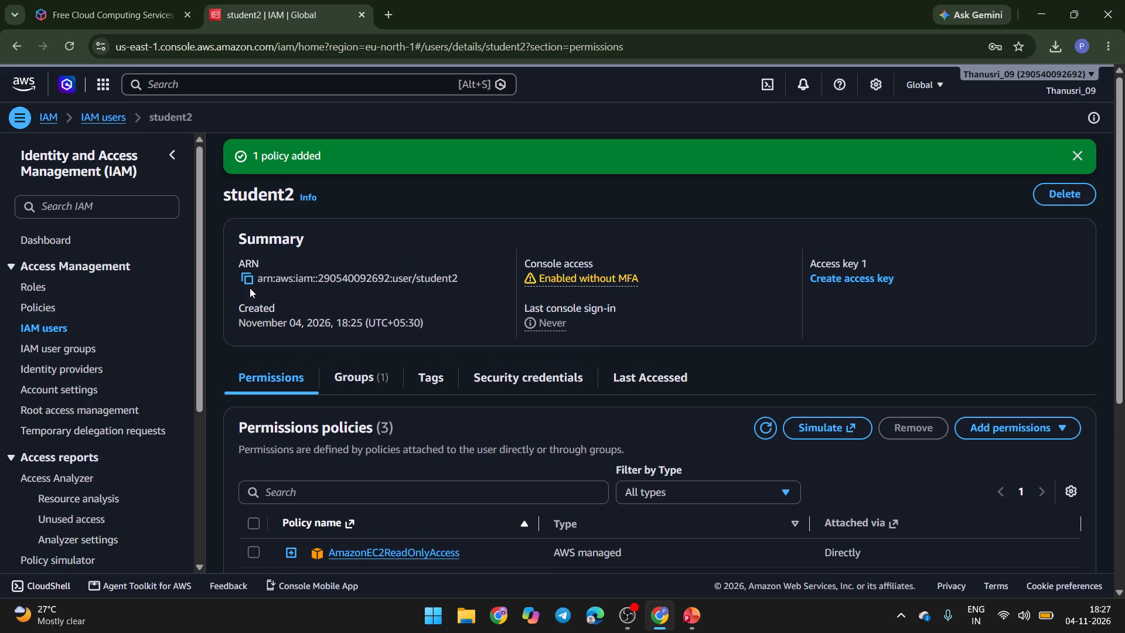
Open student3 from the IAM users list, attach the AmazonS3FullAccess policy directly and check the user's permissions policies.
left_click(54, 324)
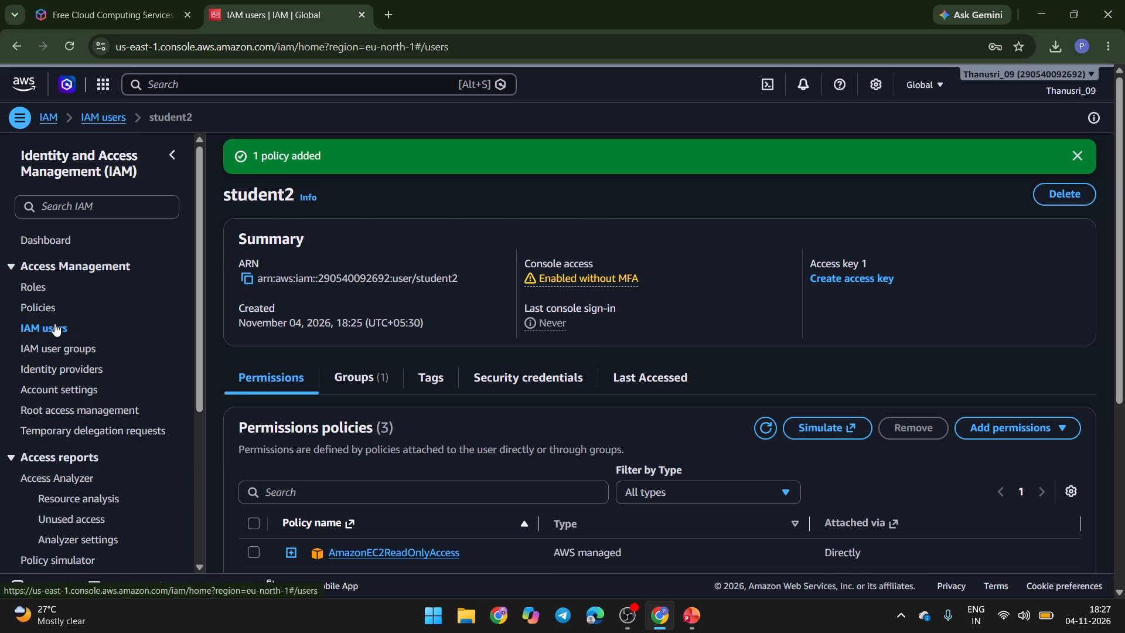
left_click(292, 378)
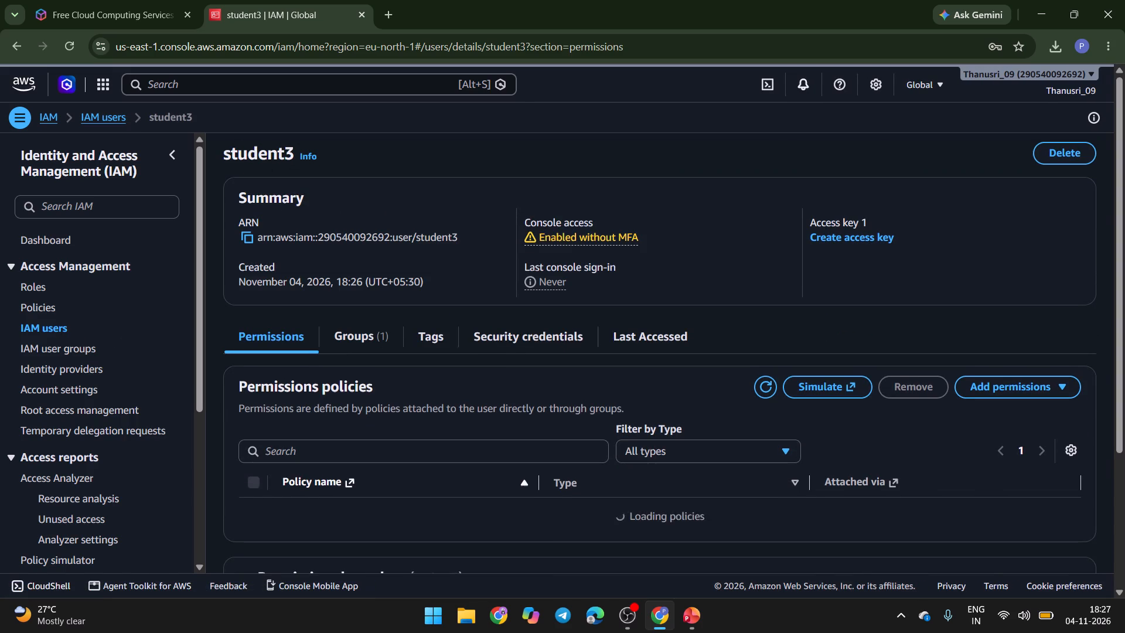
left_click(993, 386)
left_click(991, 407)
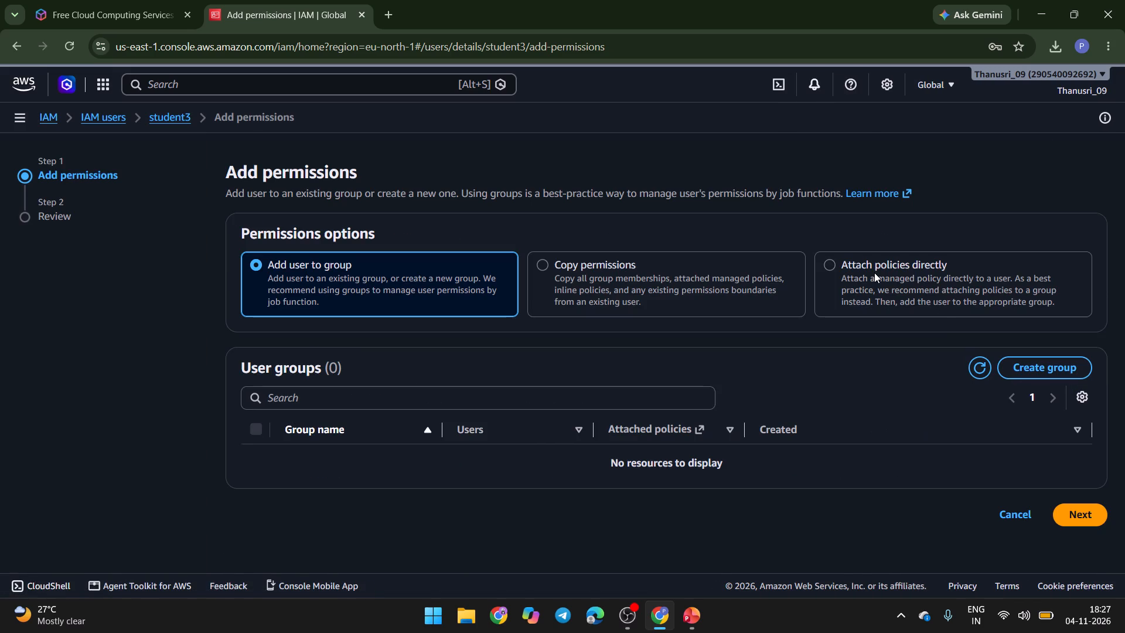
left_click(874, 273)
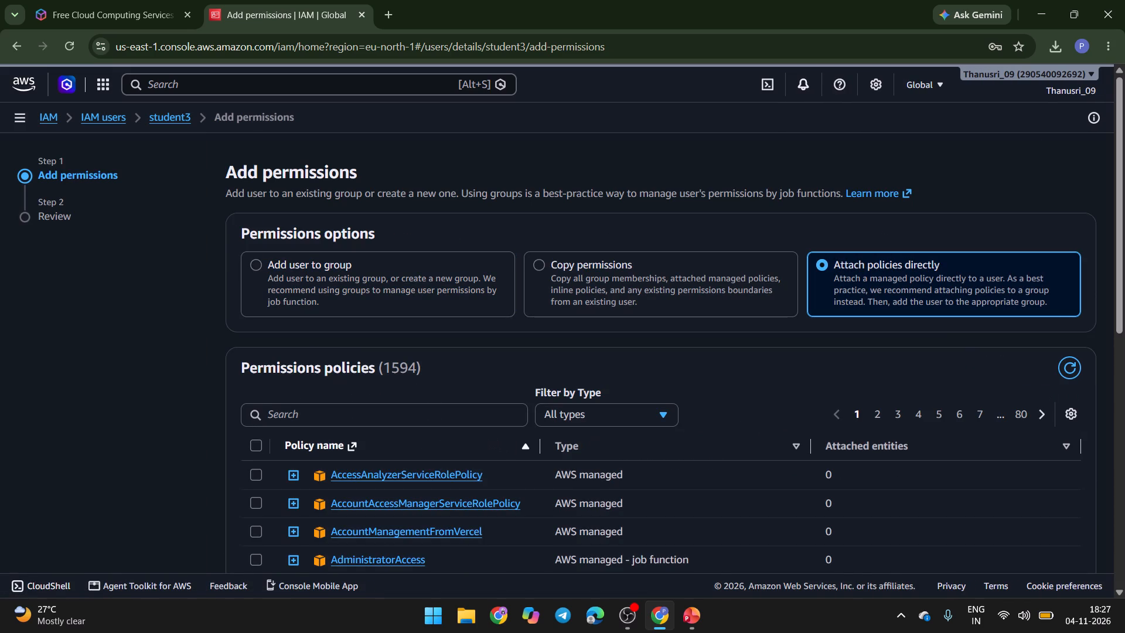
left_click(473, 410)
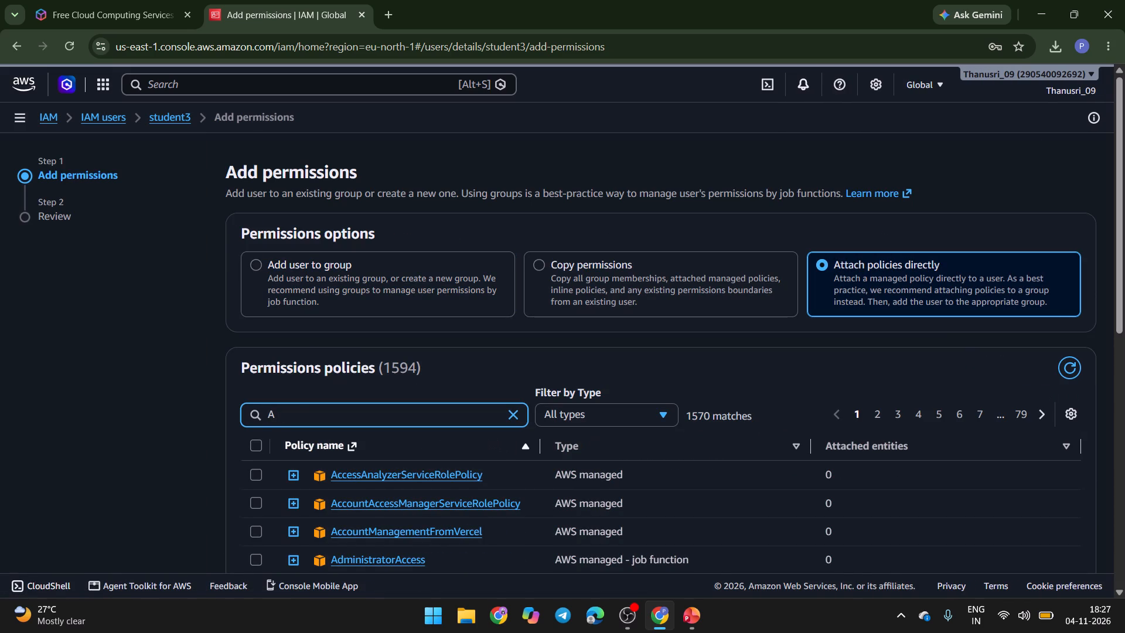
type("S3F")
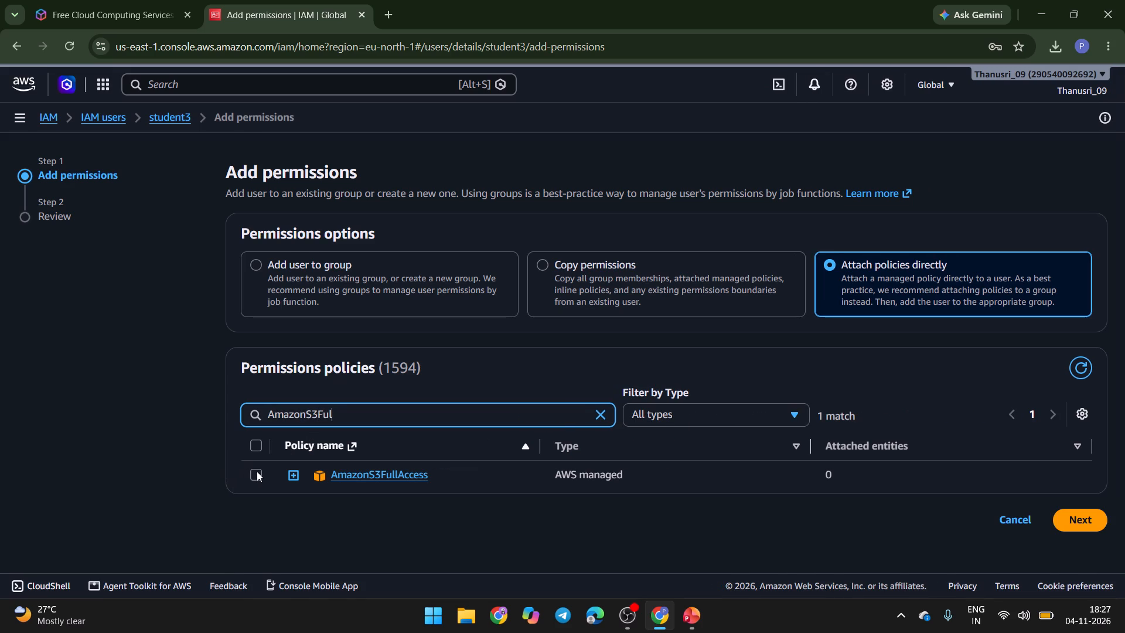
left_click(257, 471)
scroll(759, 494, "down", 1)
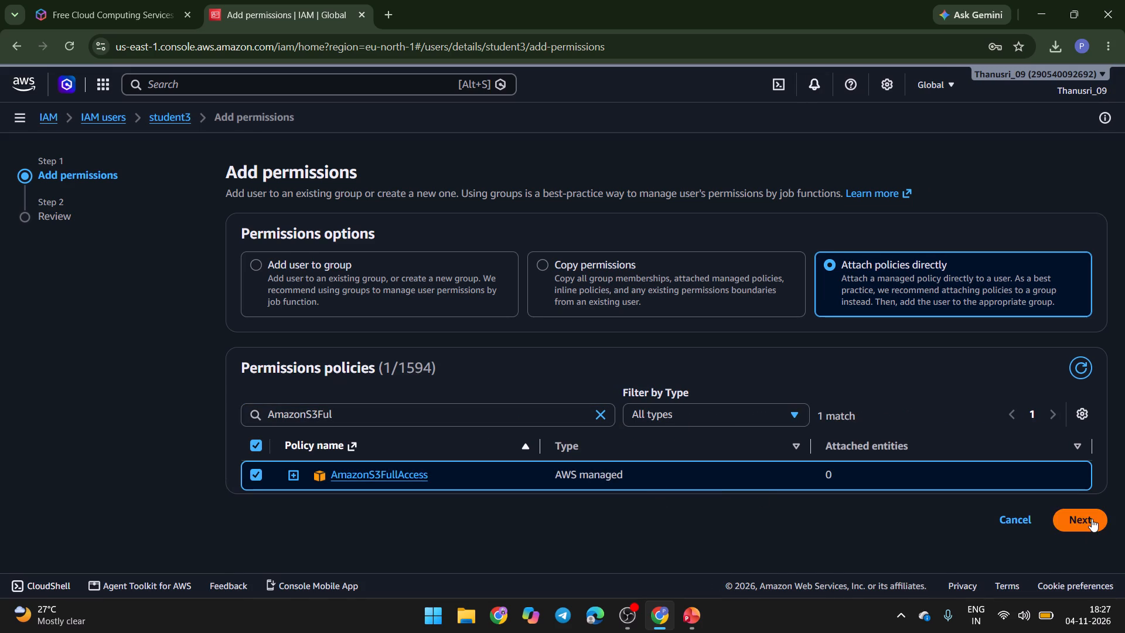
left_click(1092, 519)
left_click(1049, 438)
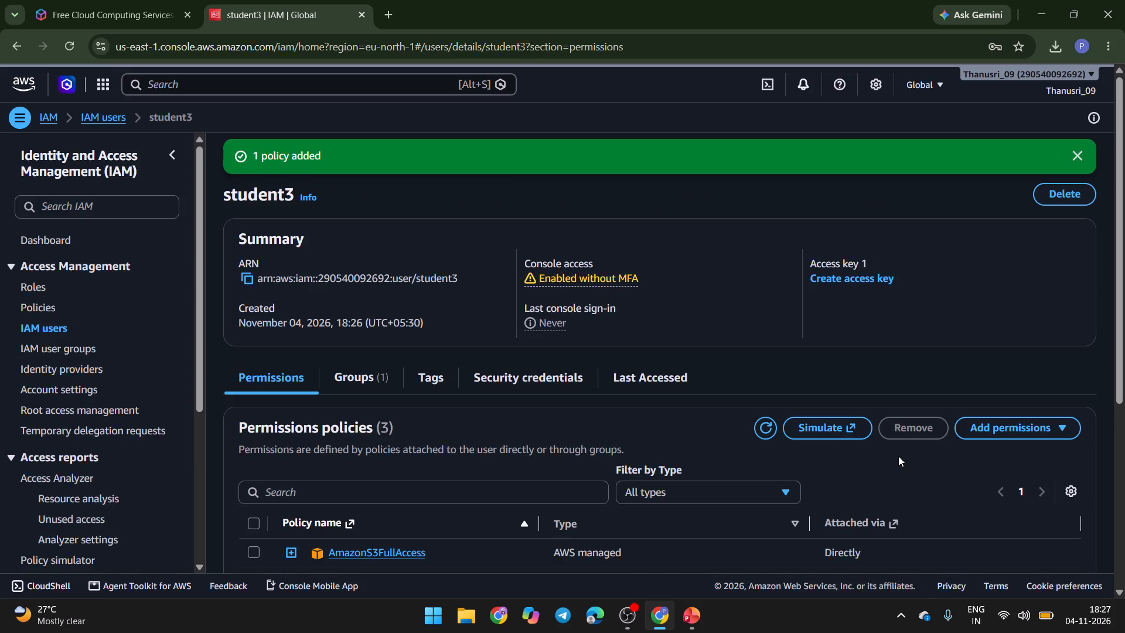
scroll(898, 456, "down", 1)
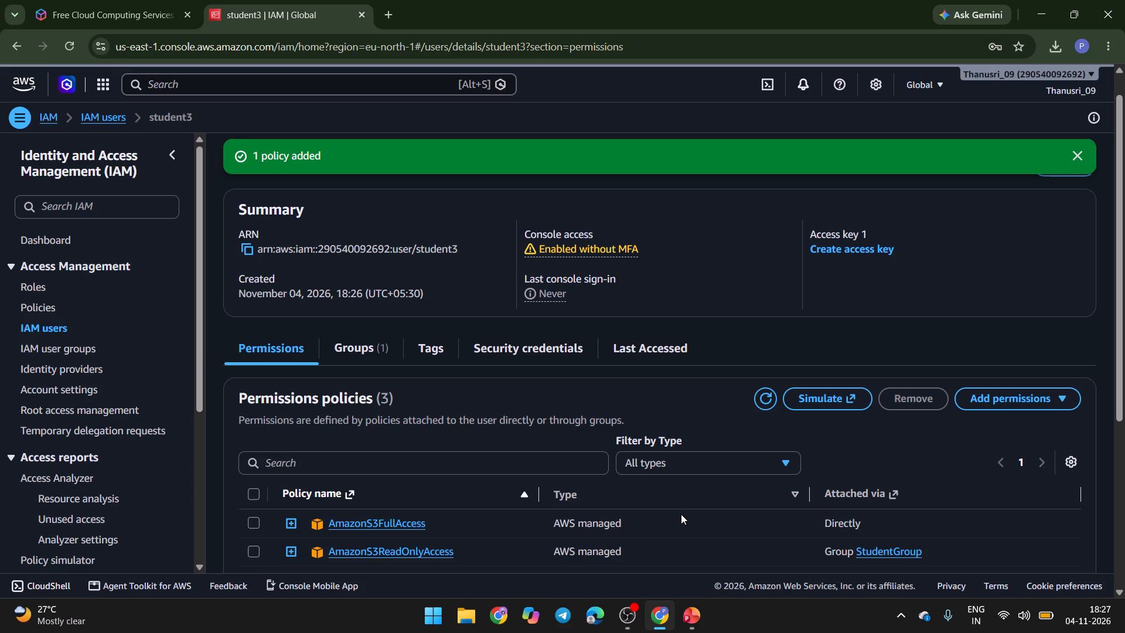
Open a new Incognito window and go to the copied AWS account console sign-in URL.
key("ctrl+shift+n")
key("ctrl+v")
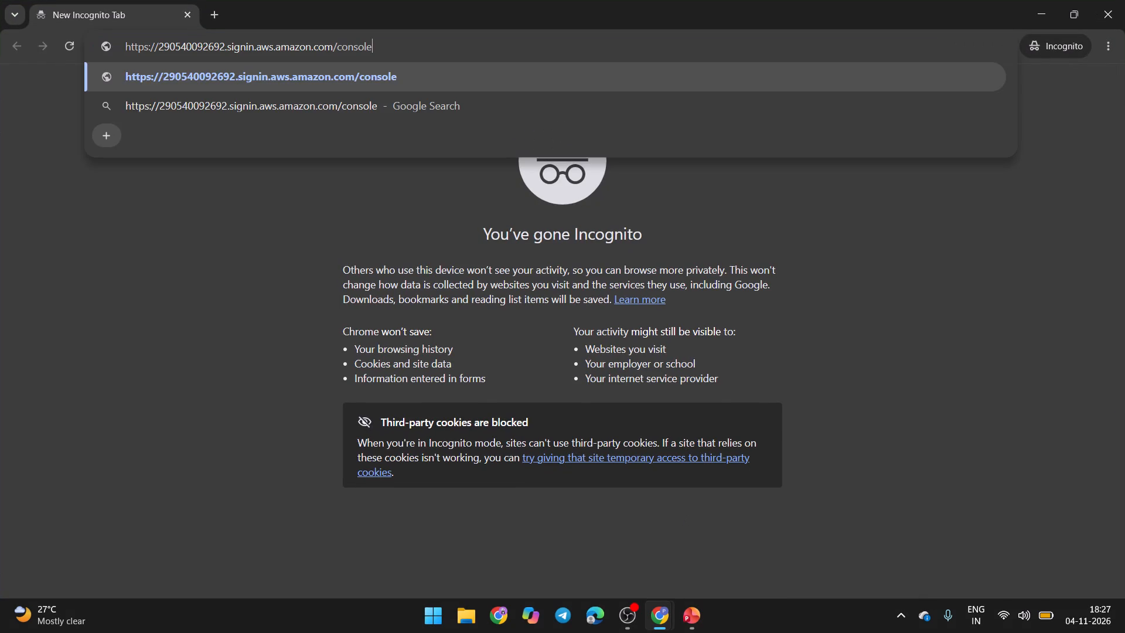
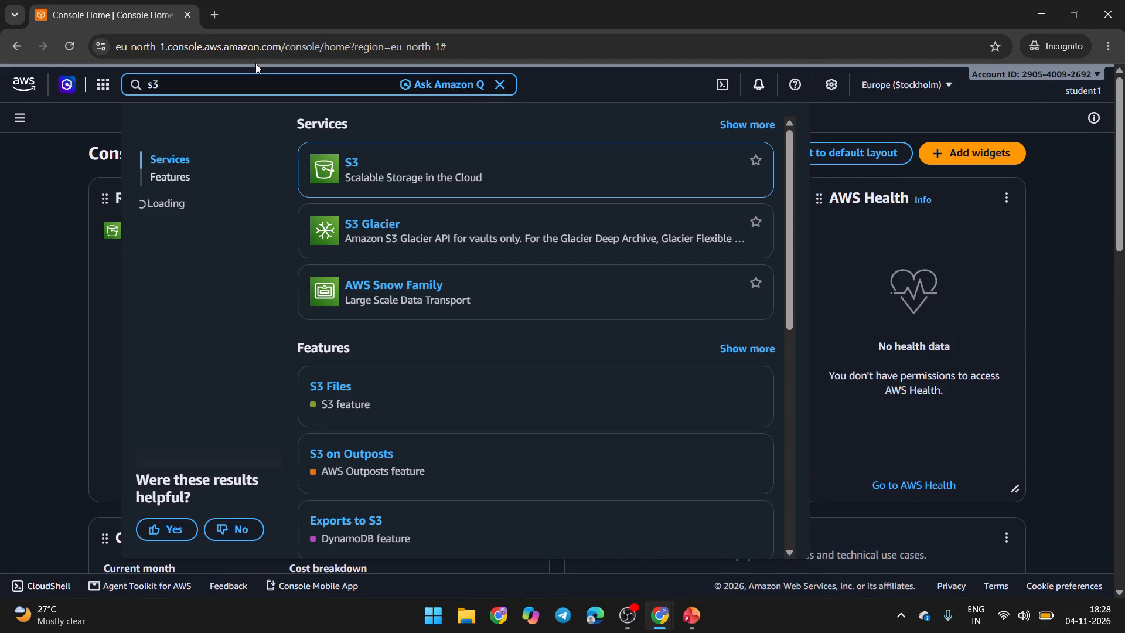
Open the S3 service as student1 and view the list of general purpose buckets.
left_click(352, 162)
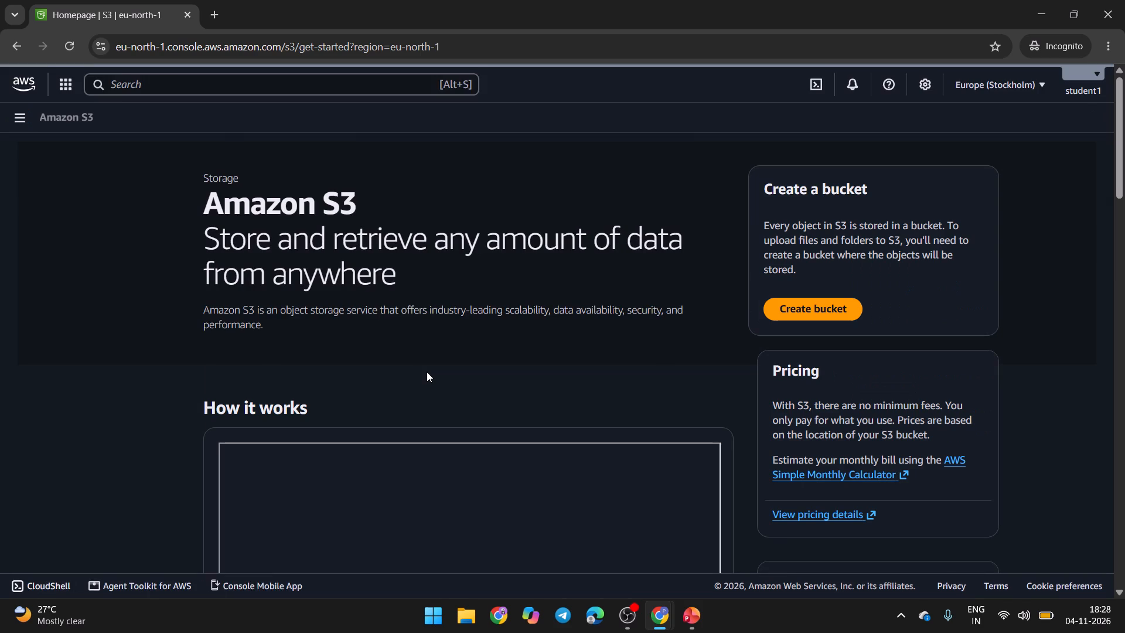
left_click(27, 122)
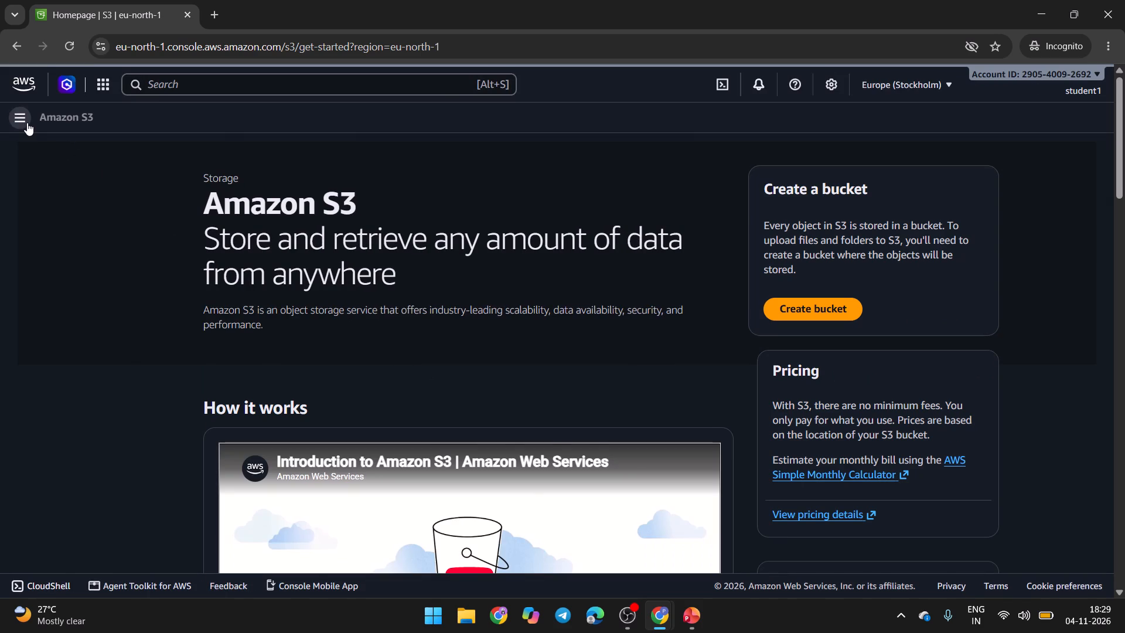
left_click(48, 206)
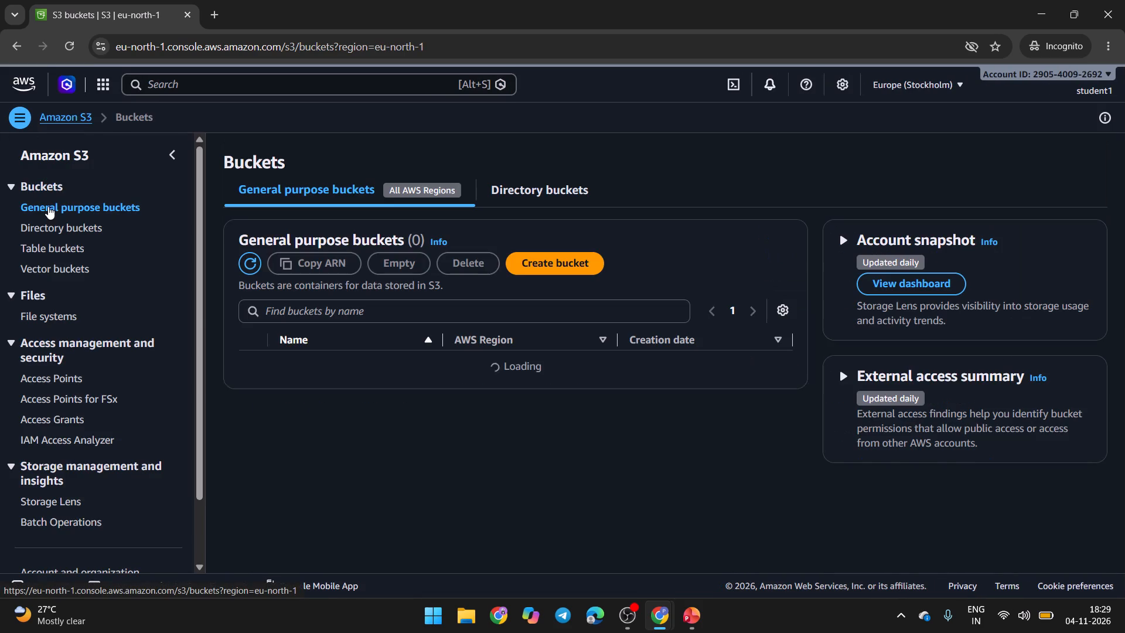
scroll(353, 407, "down", 1)
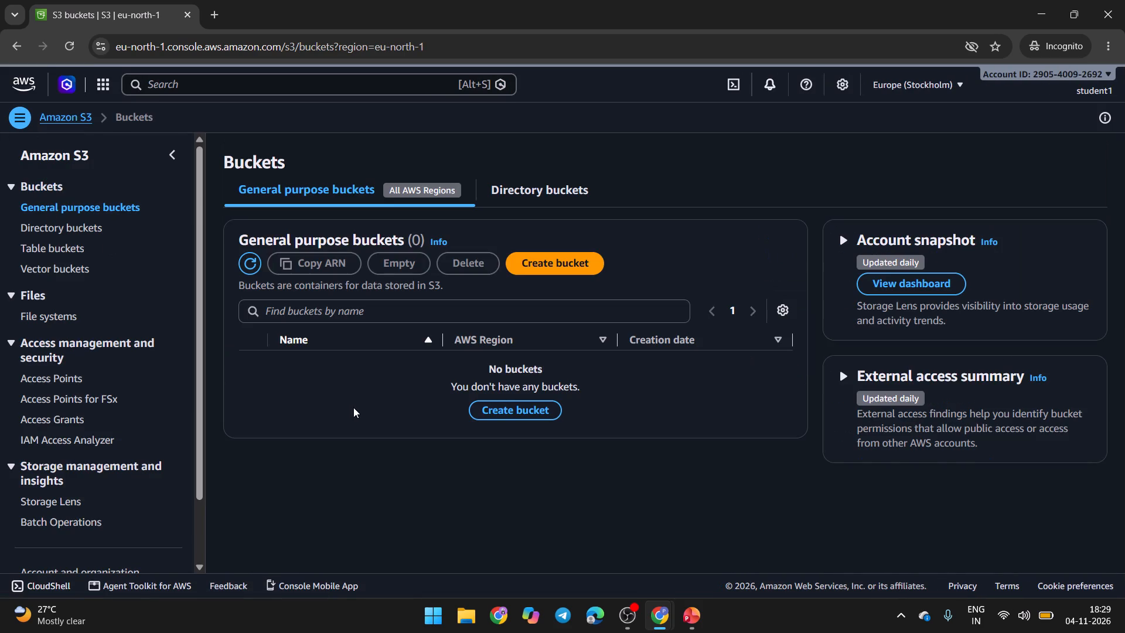
scroll(353, 407, "down", 1)
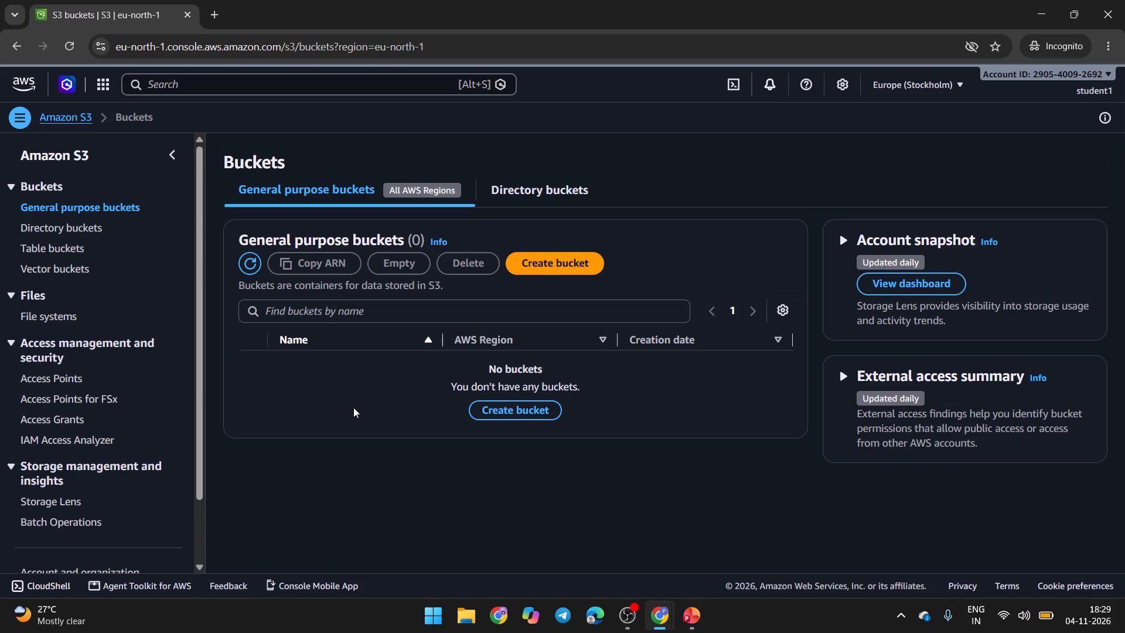
Try to create a general purpose S3 bucket named student1-bucket, keeping the default settings.
left_click(584, 253)
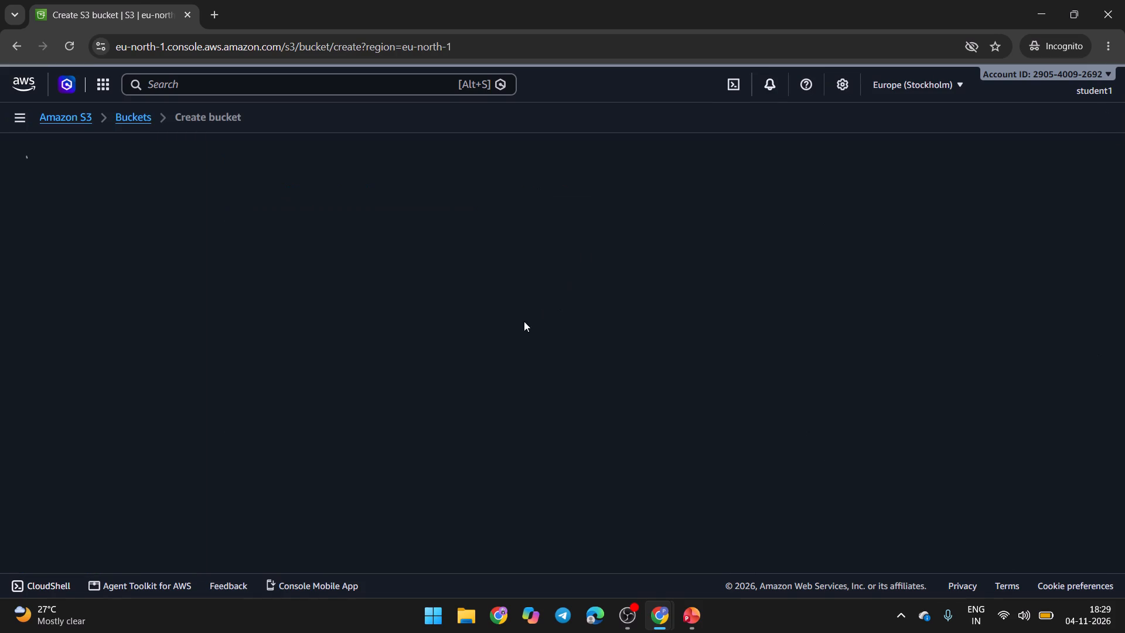
scroll(524, 321, "down", 2)
left_click(472, 313)
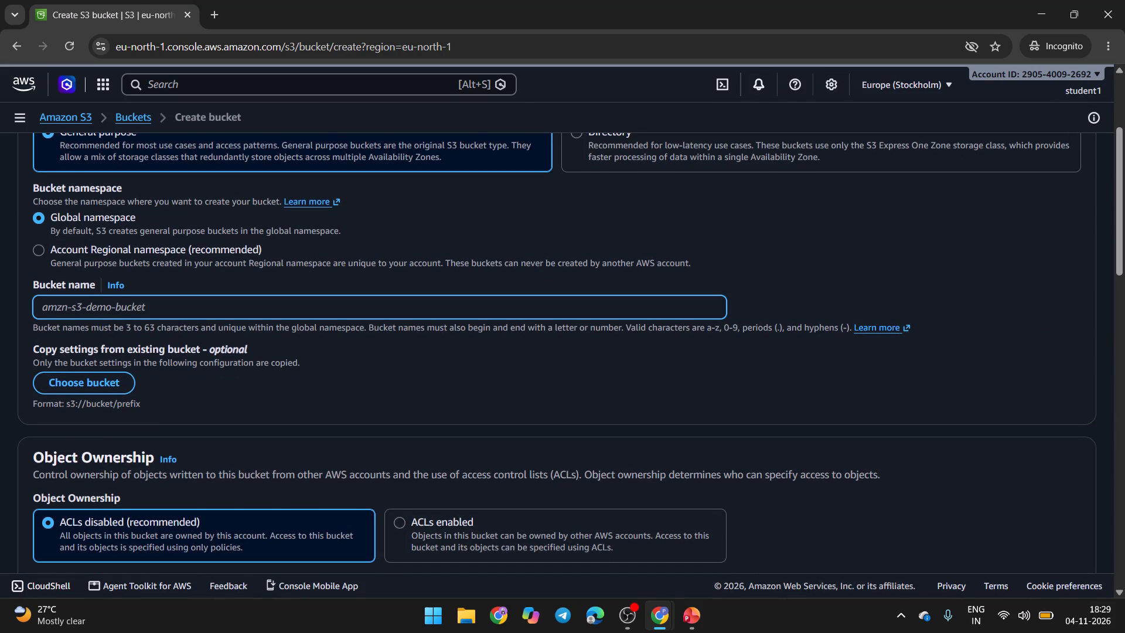
type("student1")
type("-bu")
type("cket")
scroll(472, 313, "down", 3)
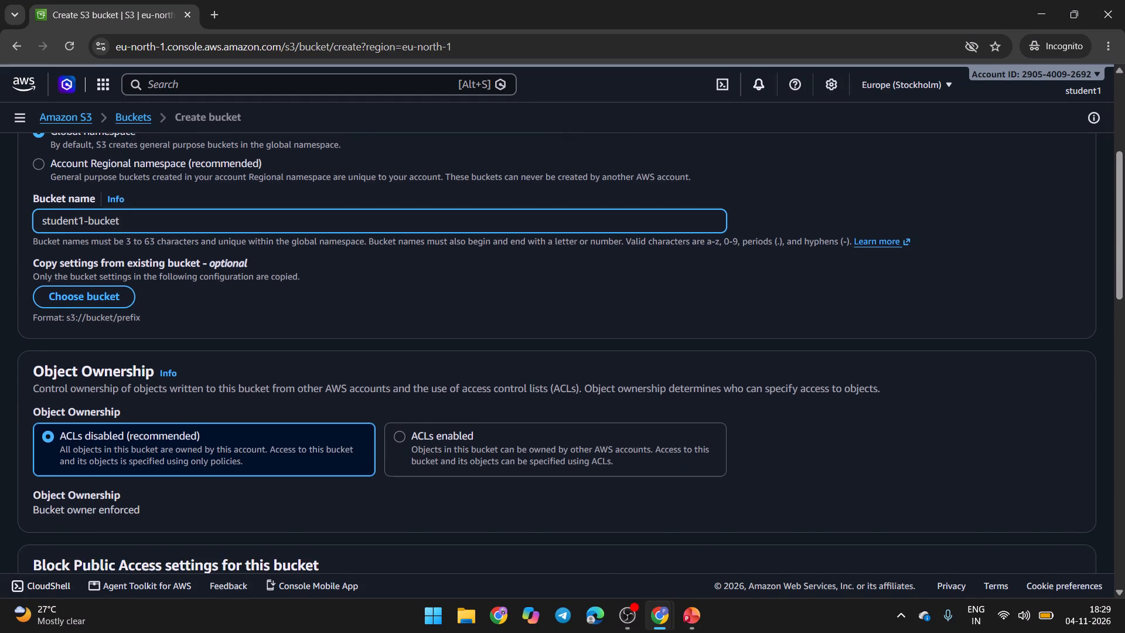
scroll(472, 313, "down", 5)
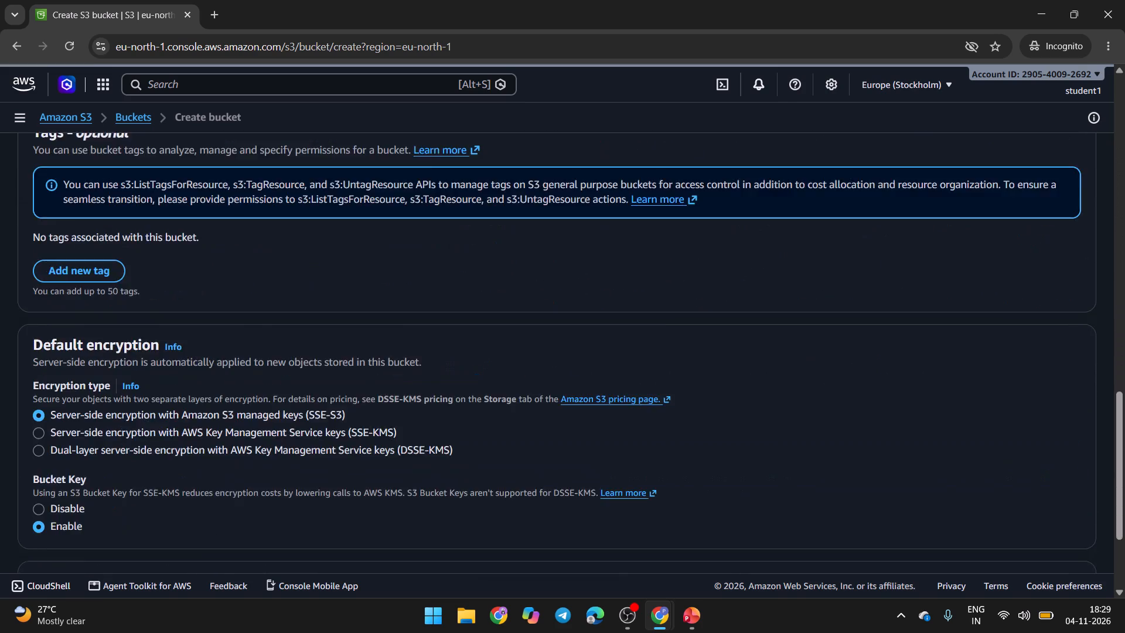
scroll(472, 313, "down", 6)
left_click(1050, 532)
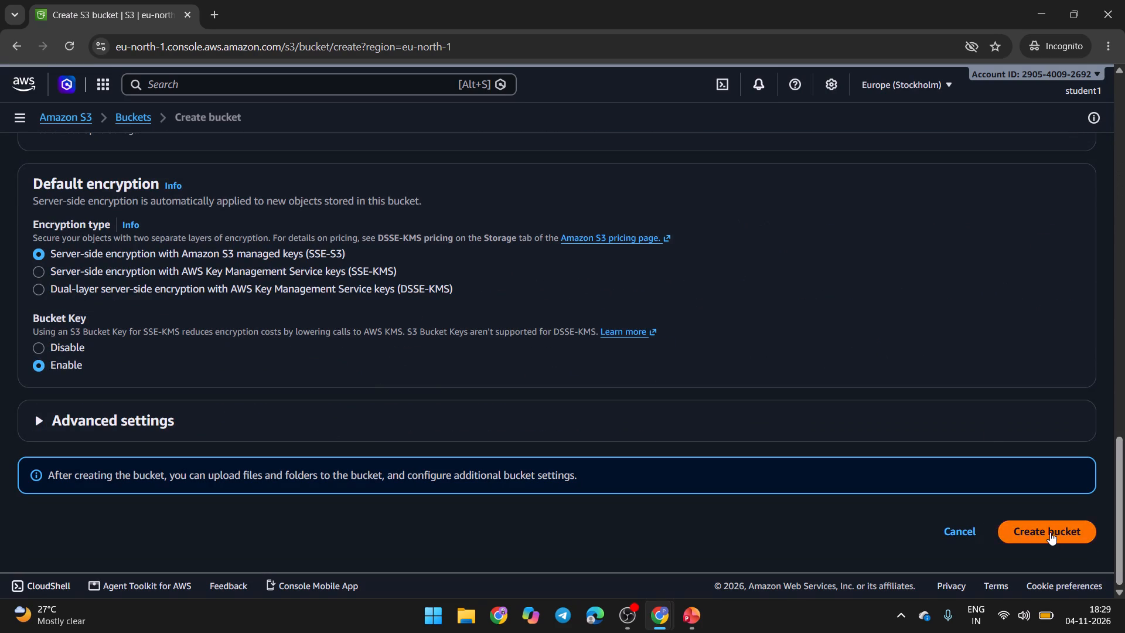
Examine the response to the bucket creation request at the end of the form.
scroll(812, 416, "down", 1)
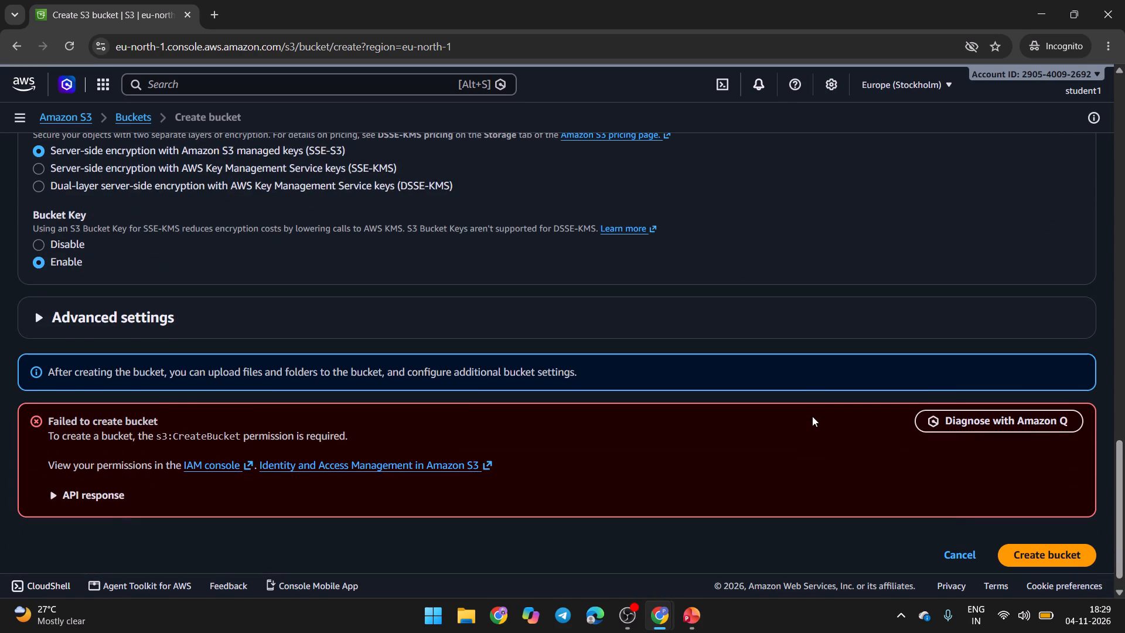
scroll(812, 416, "down", 1)
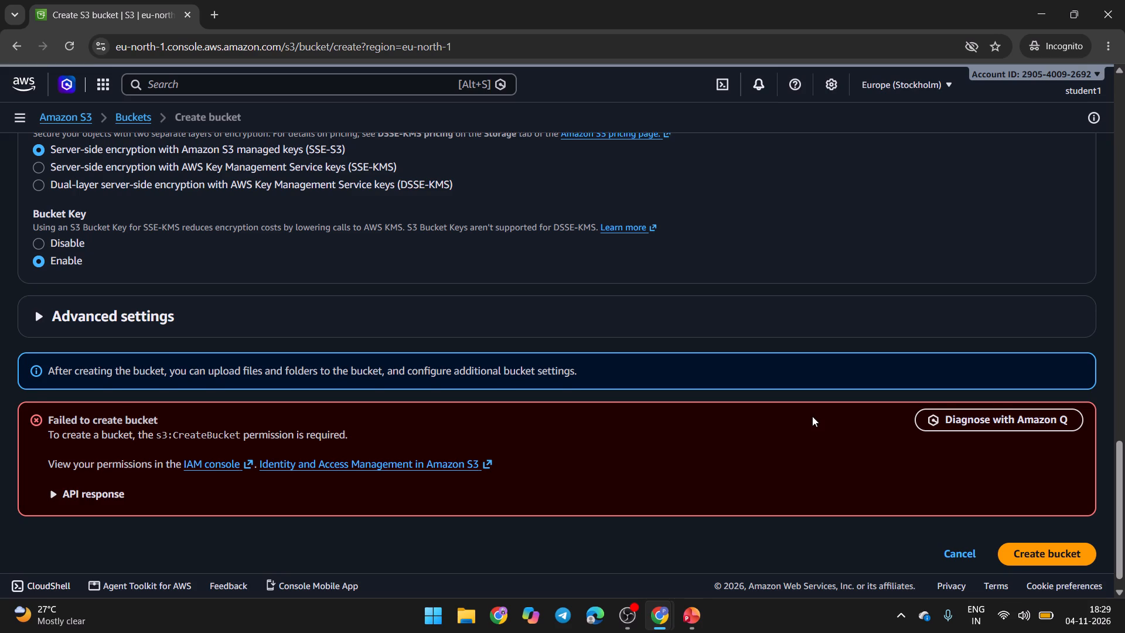
scroll(812, 416, "down", 3)
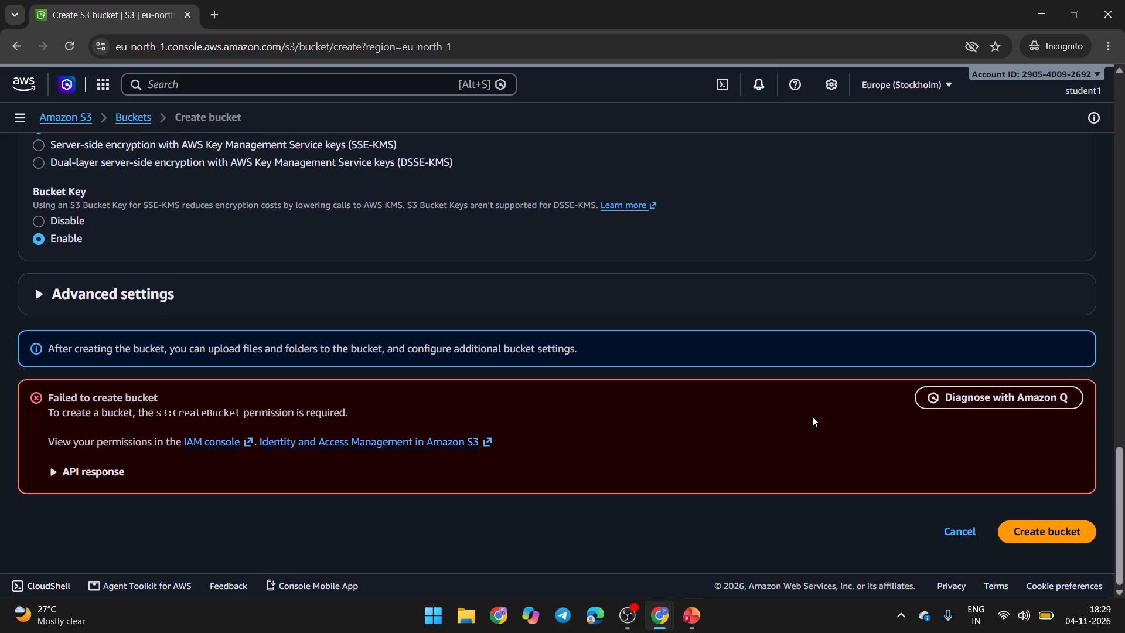
scroll(812, 416, "down", 3)
Sign student1 out of the AWS console.
scroll(812, 416, "up", 10)
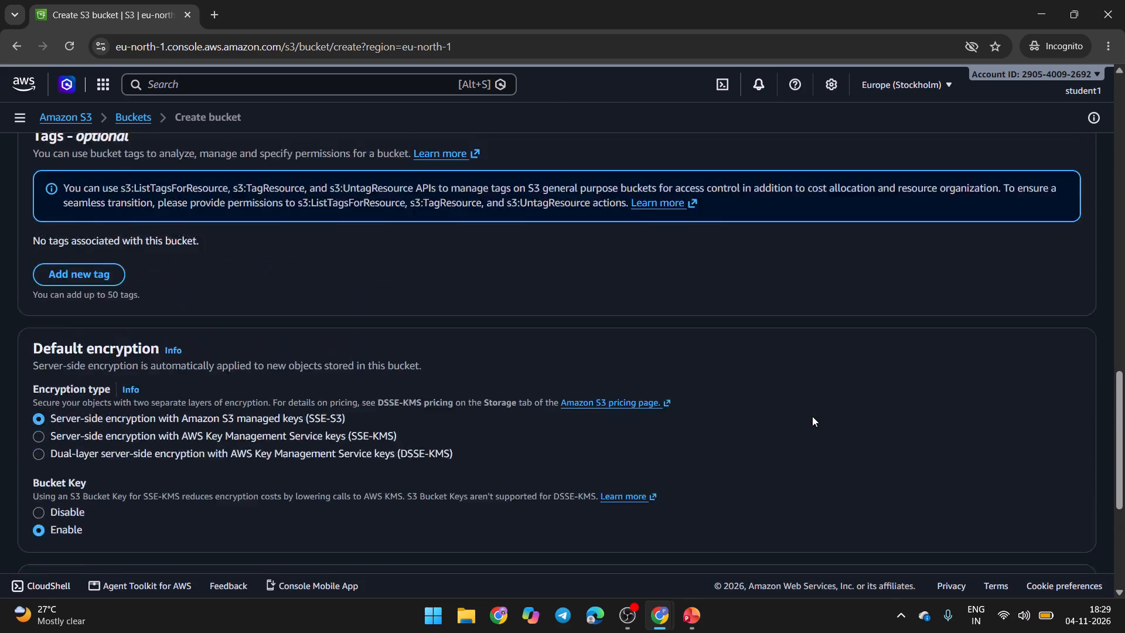
scroll(812, 416, "up", 6)
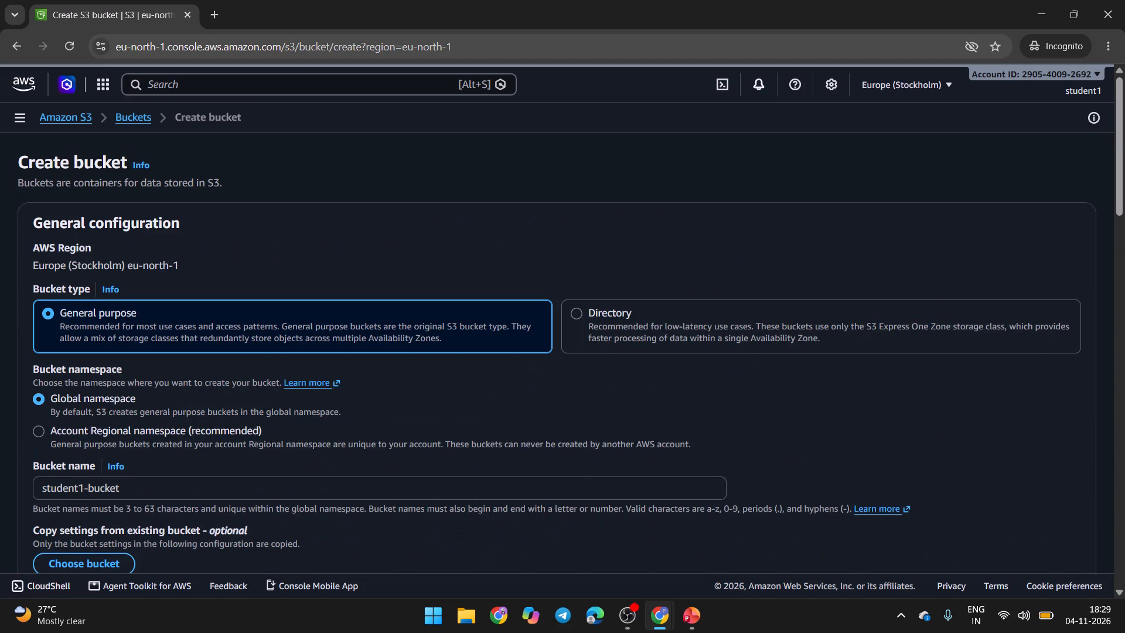
left_click(1066, 91)
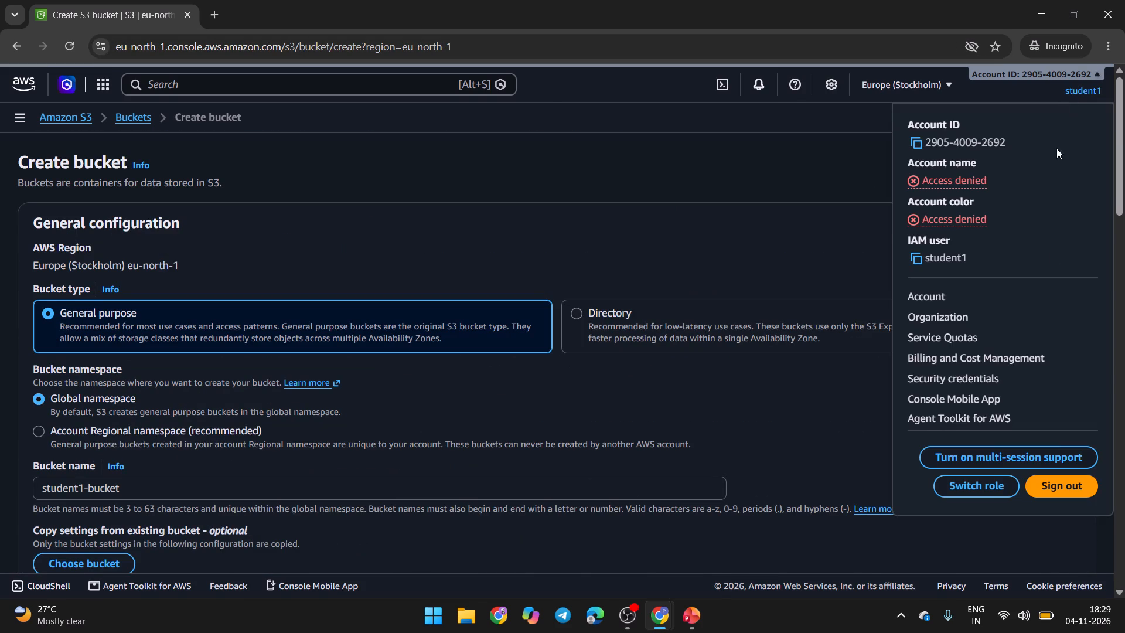
left_click(1047, 485)
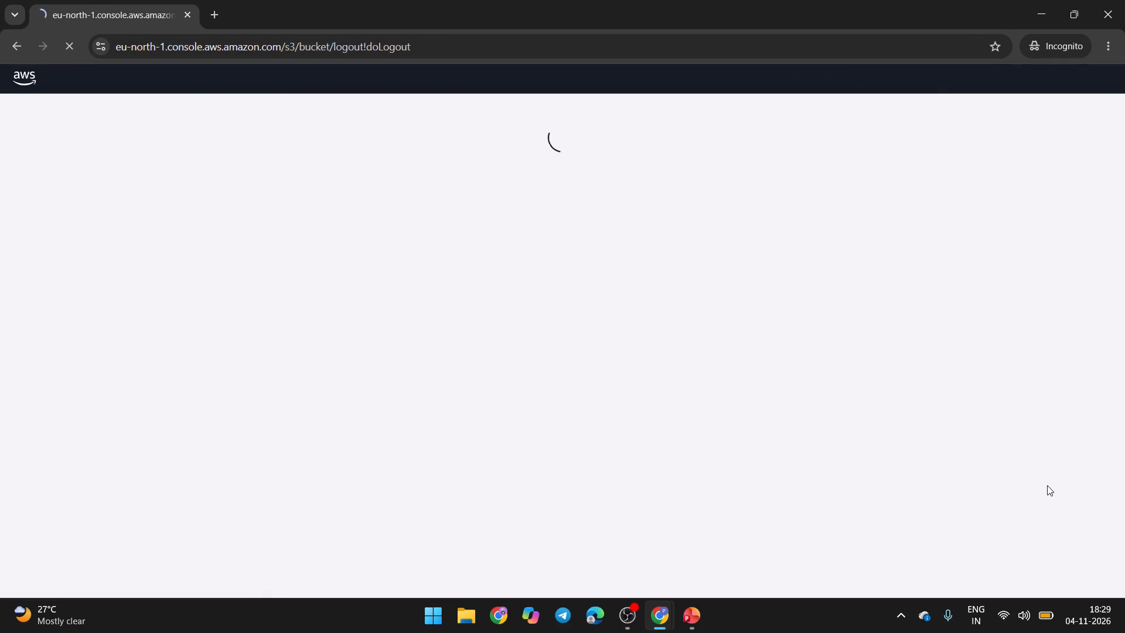
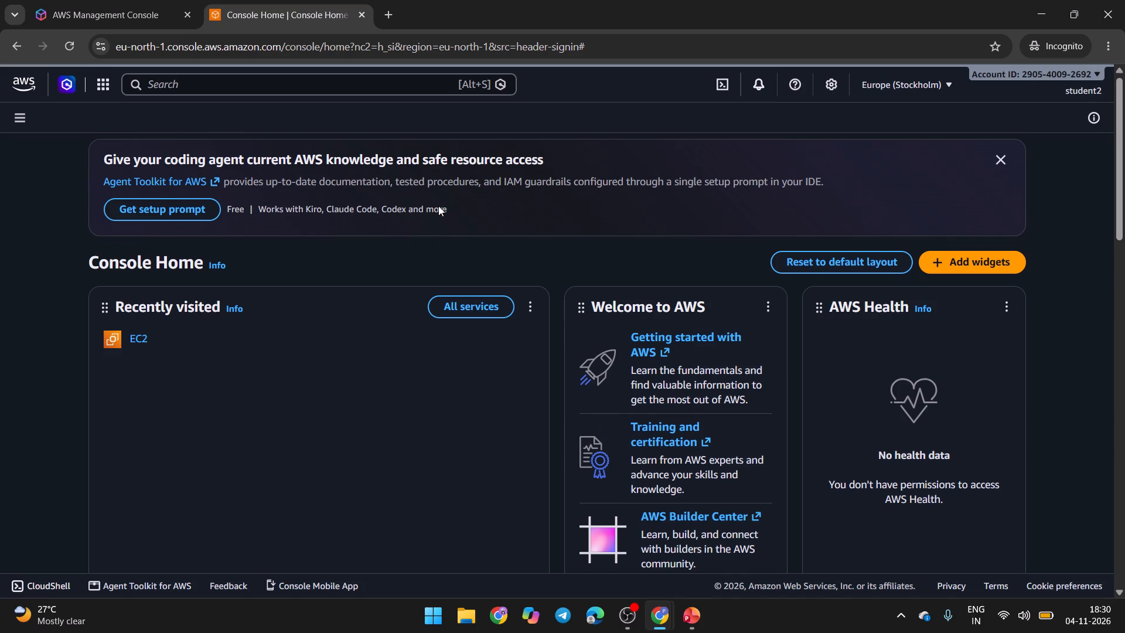
Sign student2 out of the AWS console.
left_click(1089, 90)
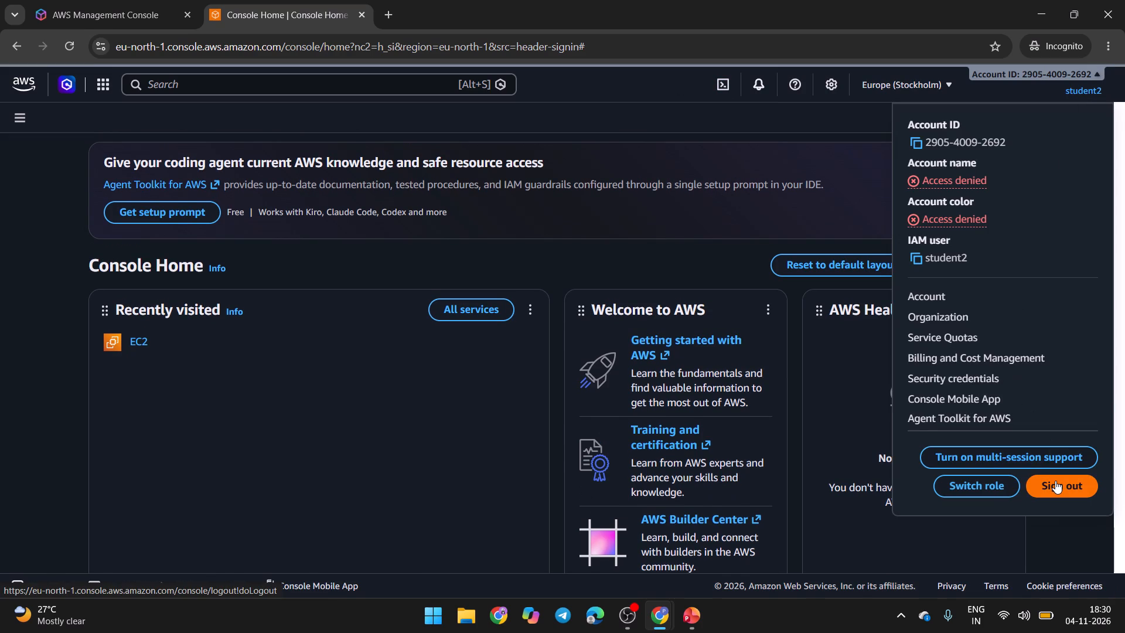
left_click(1055, 481)
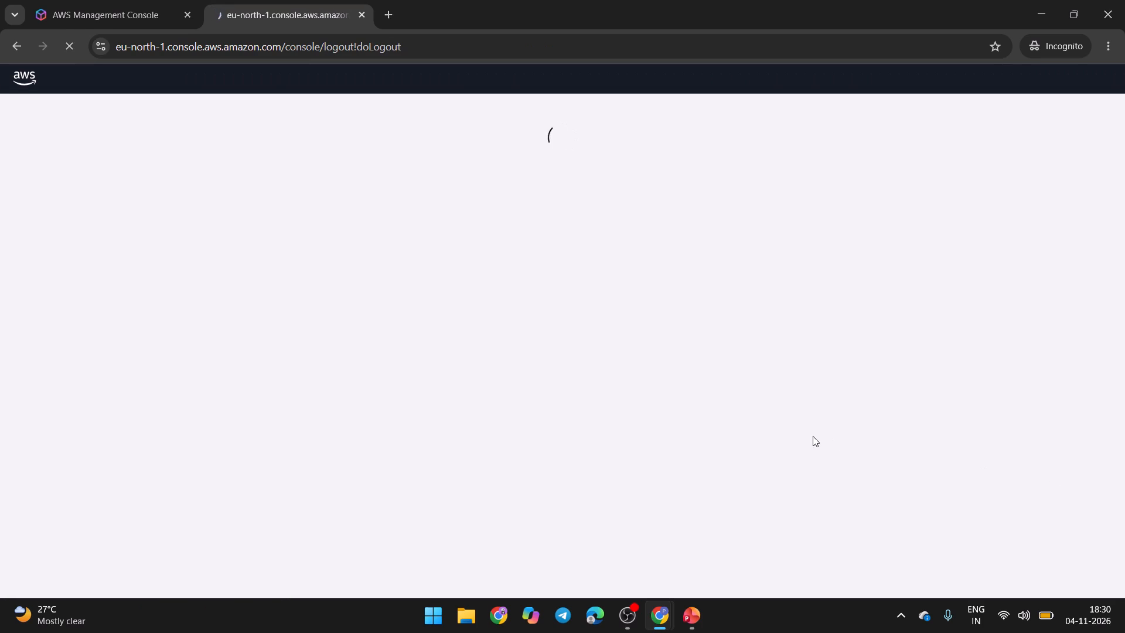
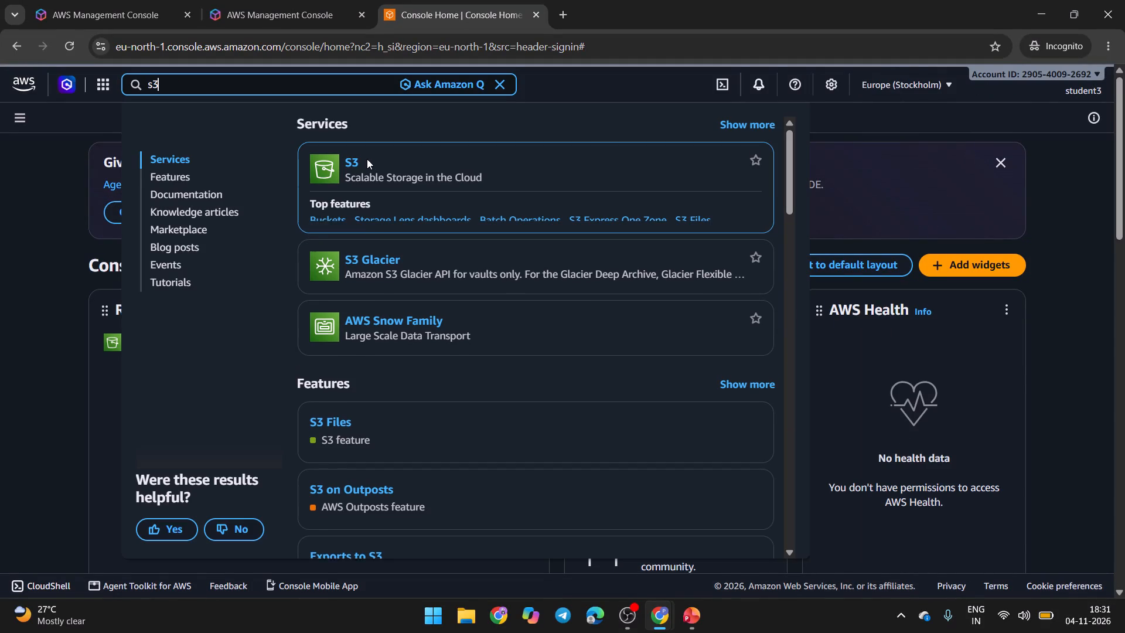
Open the general purpose buckets list in S3 as student3.
left_click(353, 155)
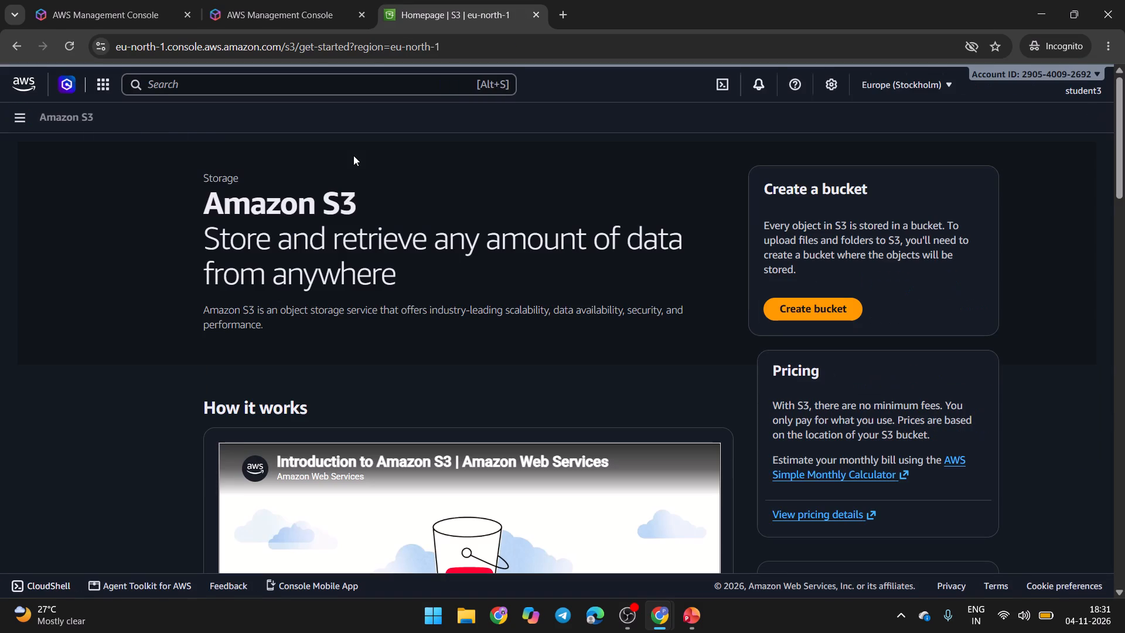
left_click(28, 120)
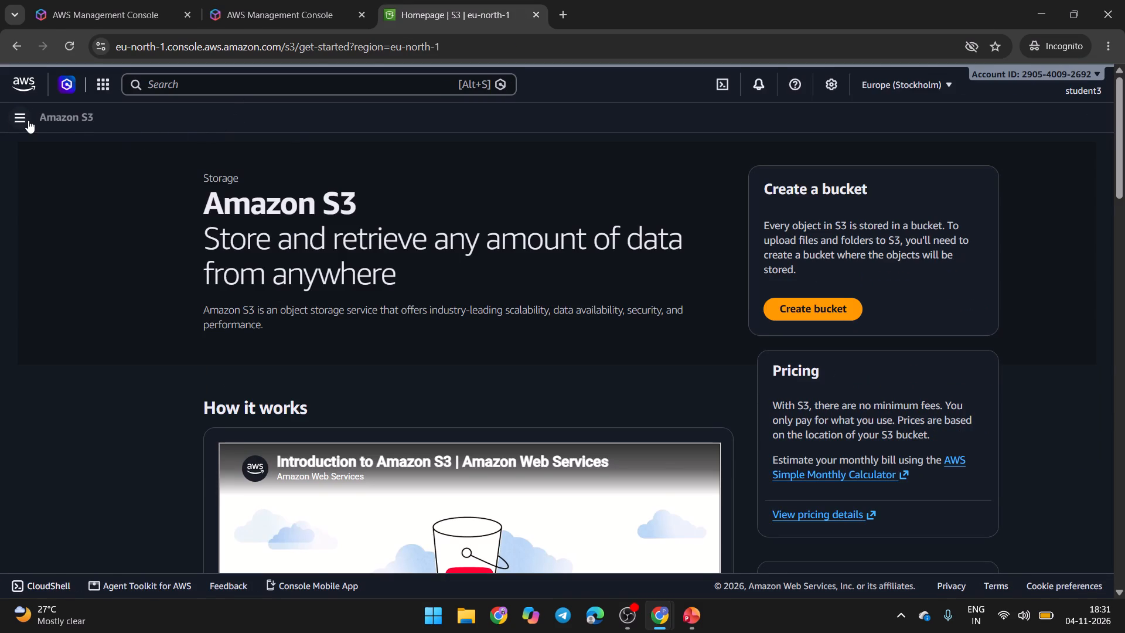
left_click(70, 209)
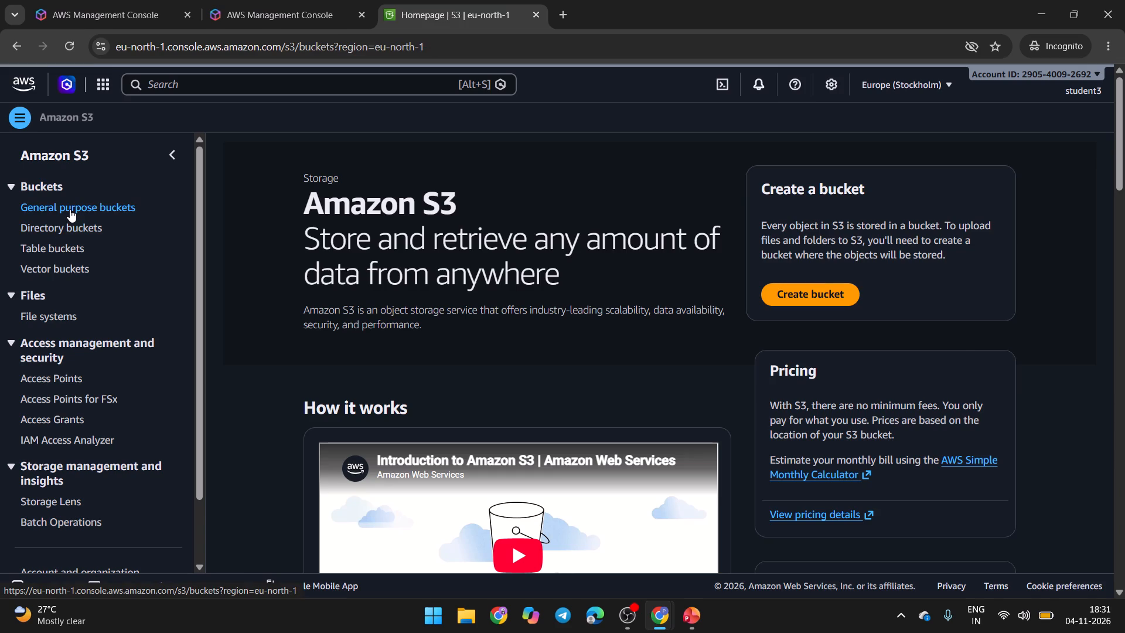
Create a general purpose S3 bucket named student3-fullaccess-demo-2026, keeping the default settings.
left_click(537, 270)
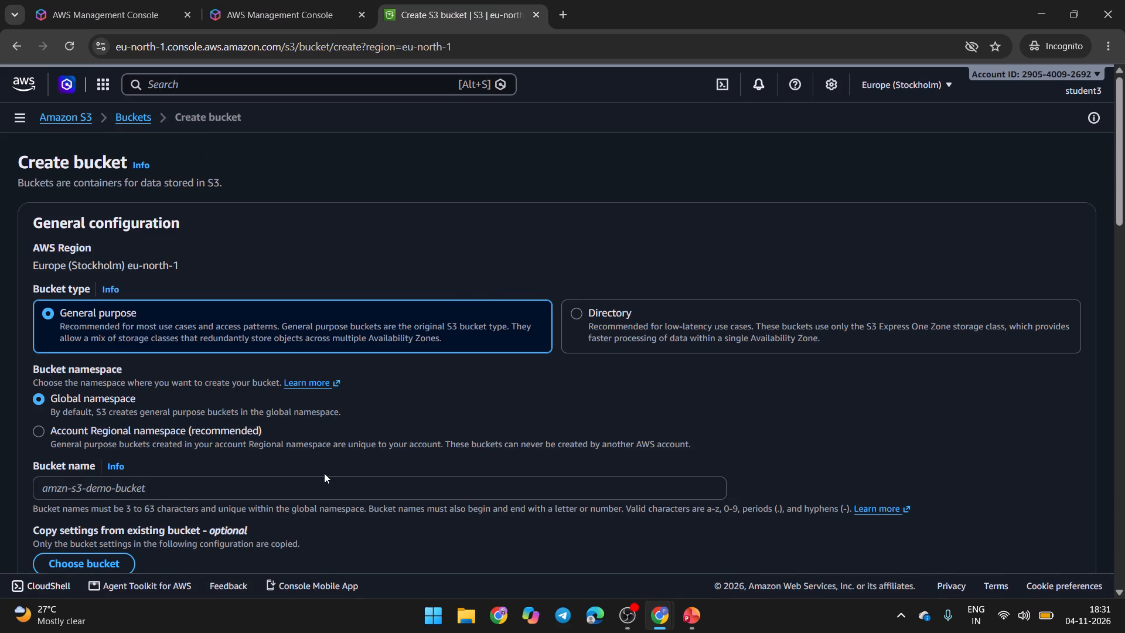
scroll(324, 473, "down", 1)
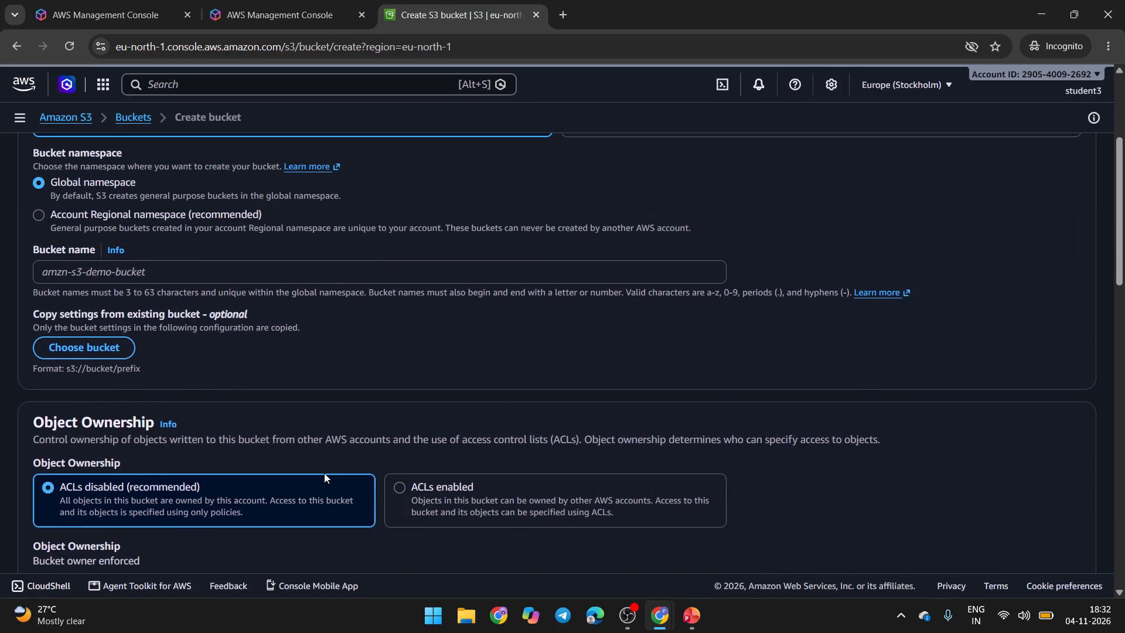
scroll(324, 473, "down", 2)
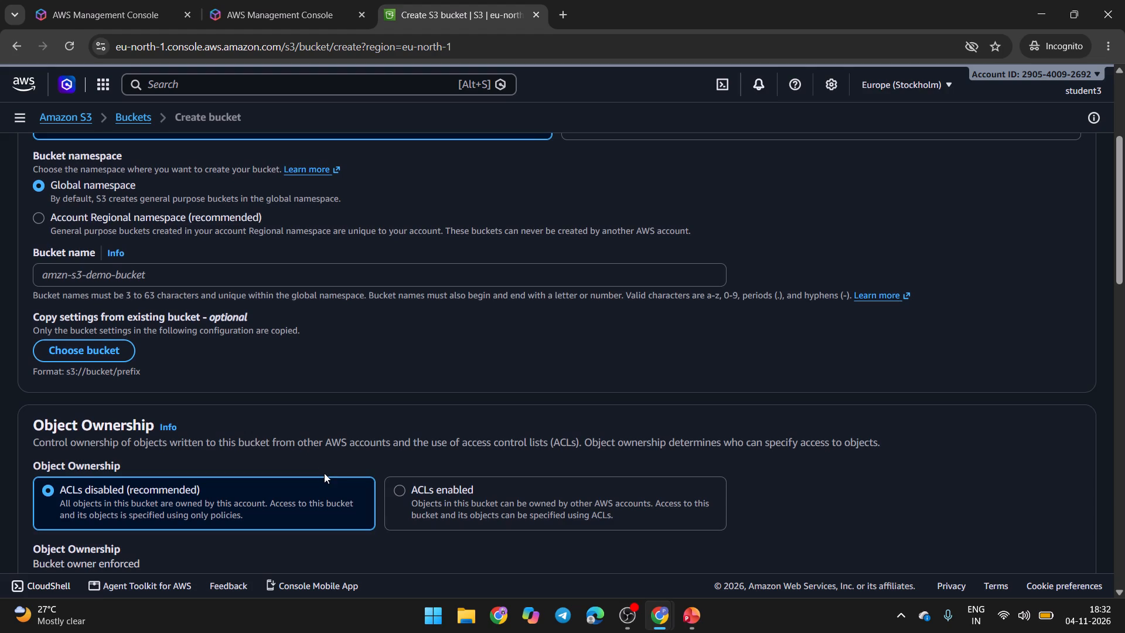
left_click(250, 273)
type("student3")
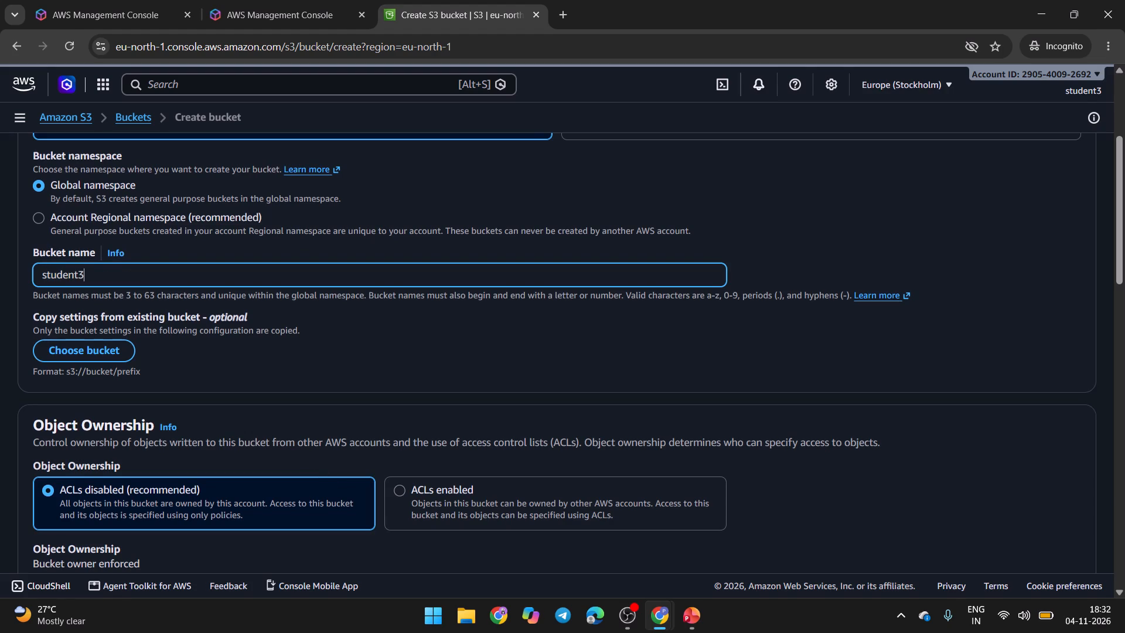
type("-full")
type("access-demo-2026")
scroll(250, 273, "down", 1)
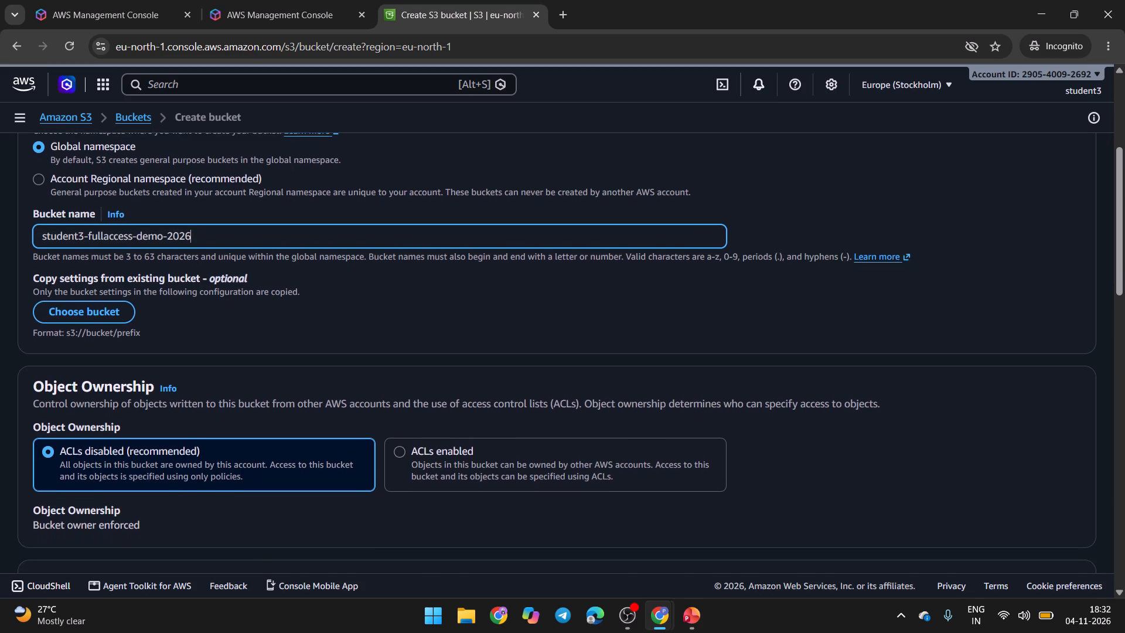
scroll(250, 273, "down", 4)
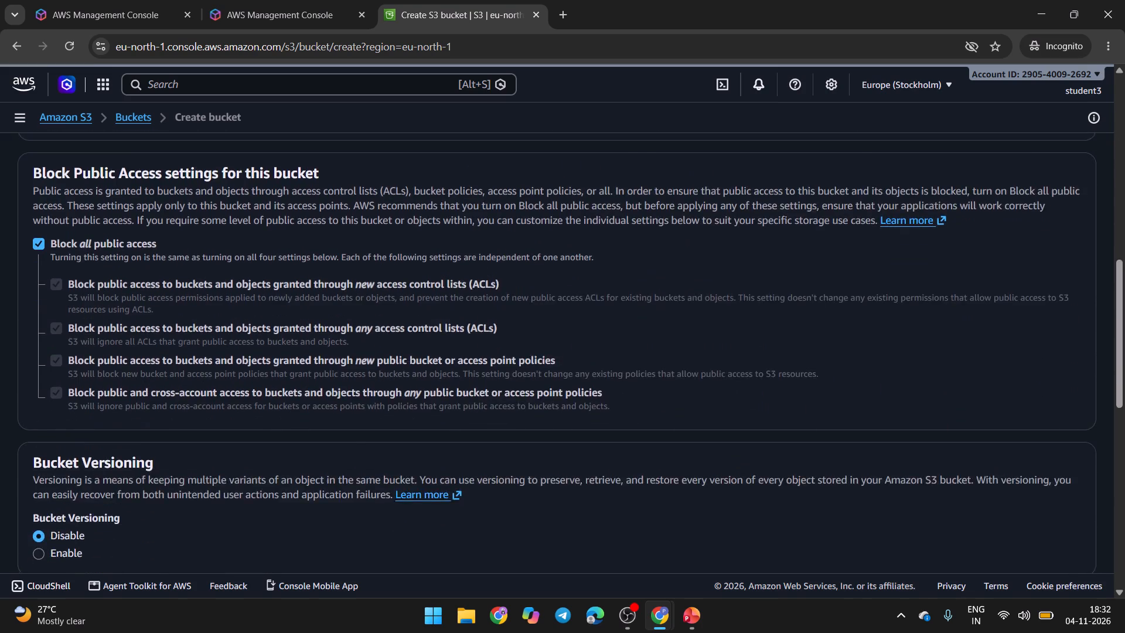
scroll(250, 273, "down", 8)
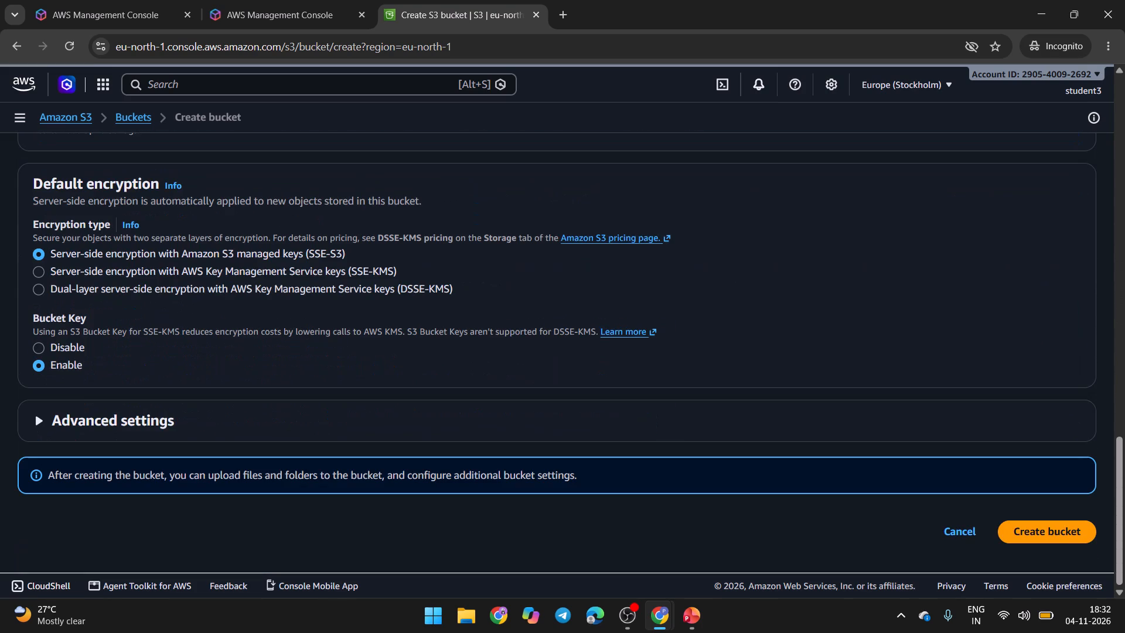
left_click(1019, 522)
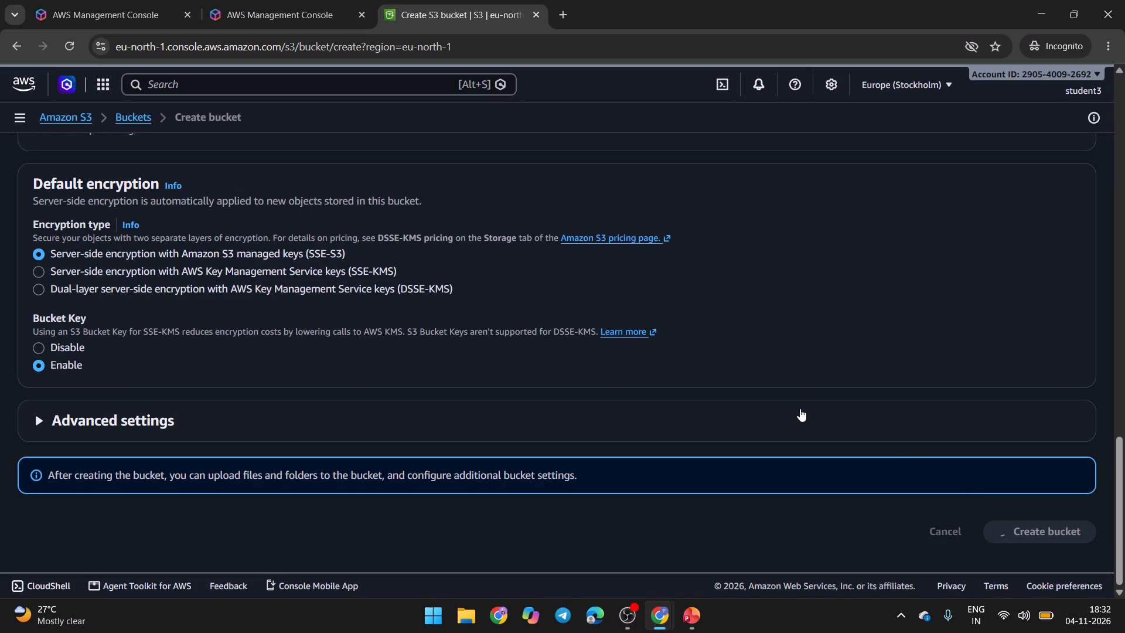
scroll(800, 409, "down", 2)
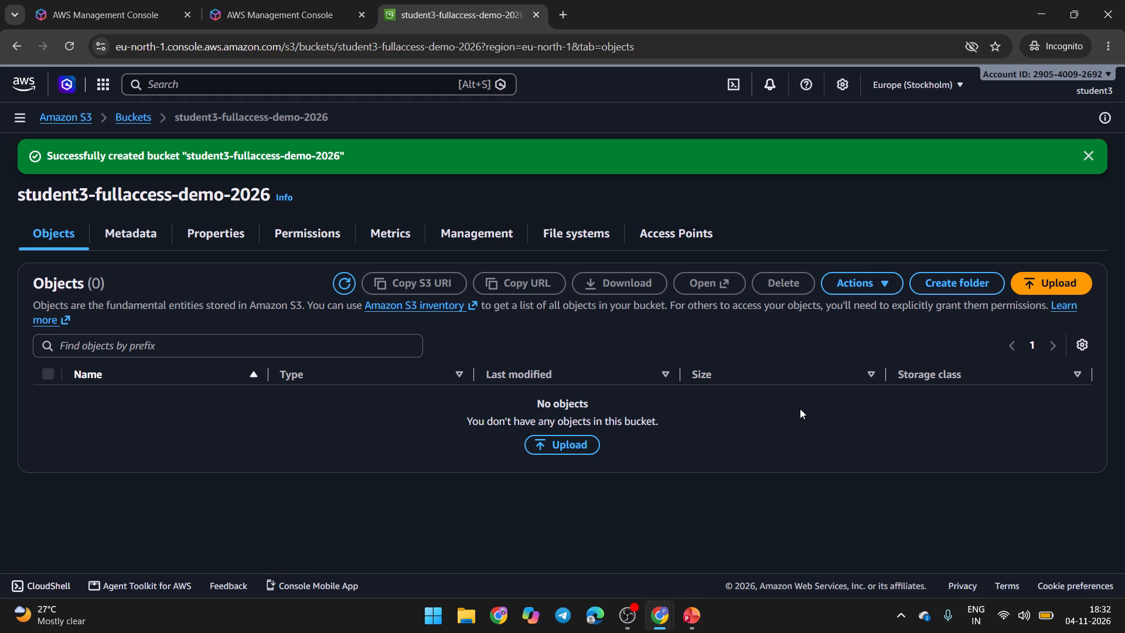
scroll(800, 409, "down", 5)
Switch to OBS Studio and stop the screen recording.
left_click(631, 561)
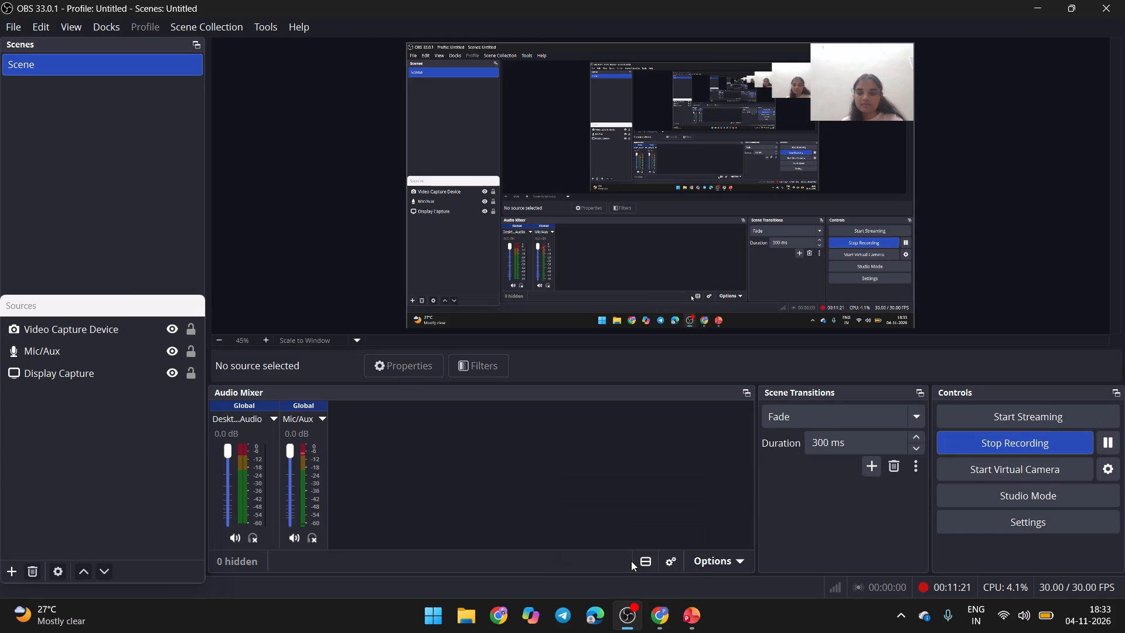
left_click(1000, 443)
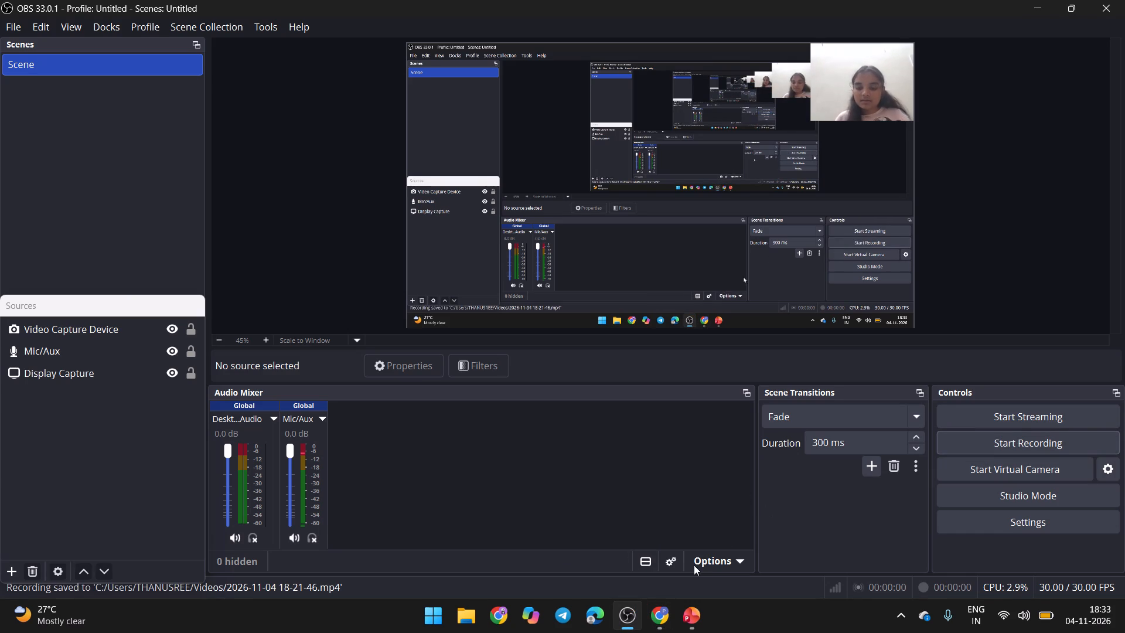
left_click(462, 615)
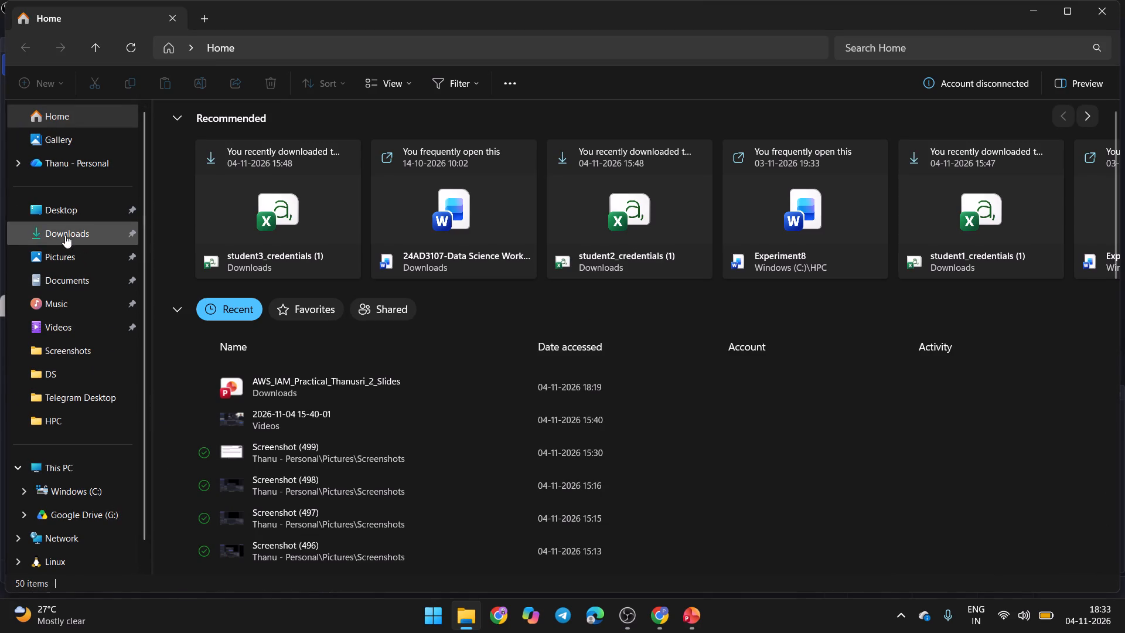
left_click(73, 329)
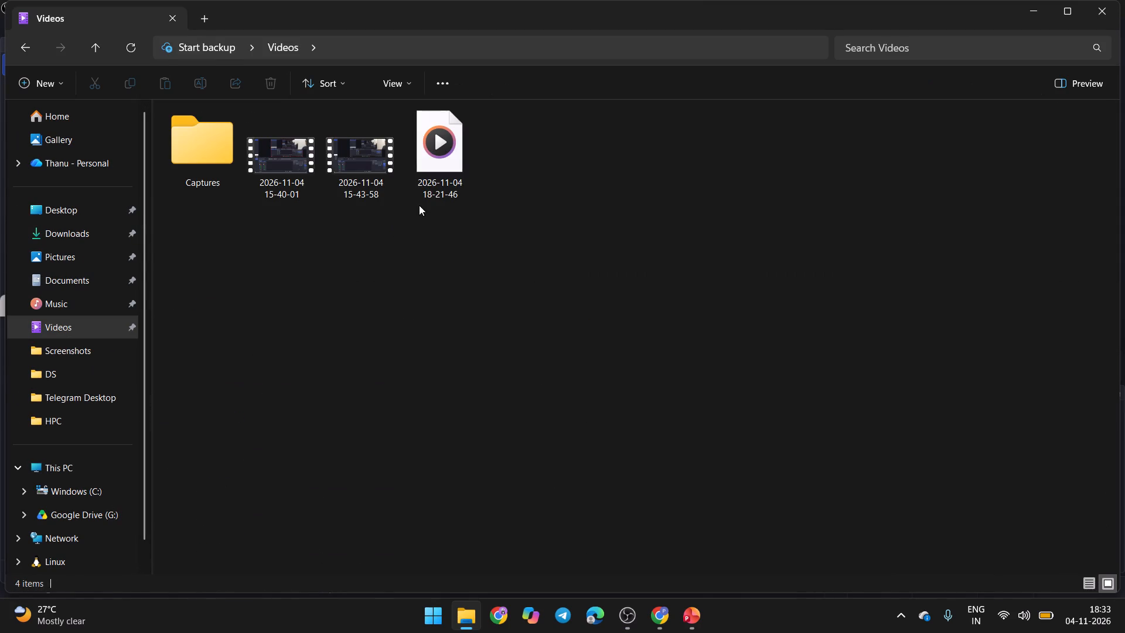
double_click(445, 146)
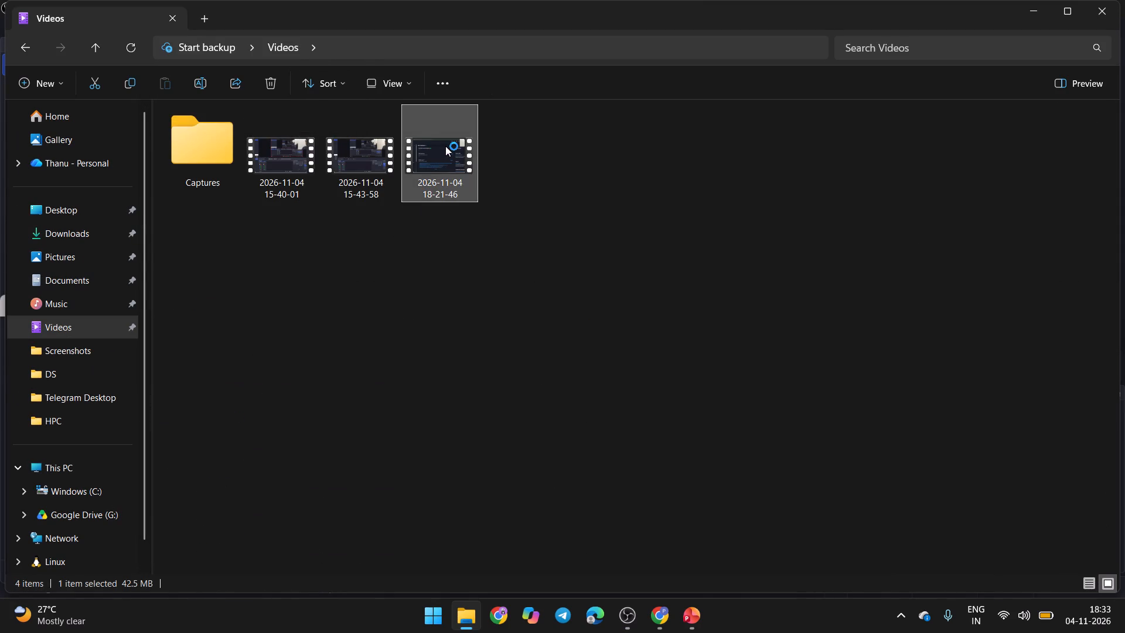
left_click(571, 300)
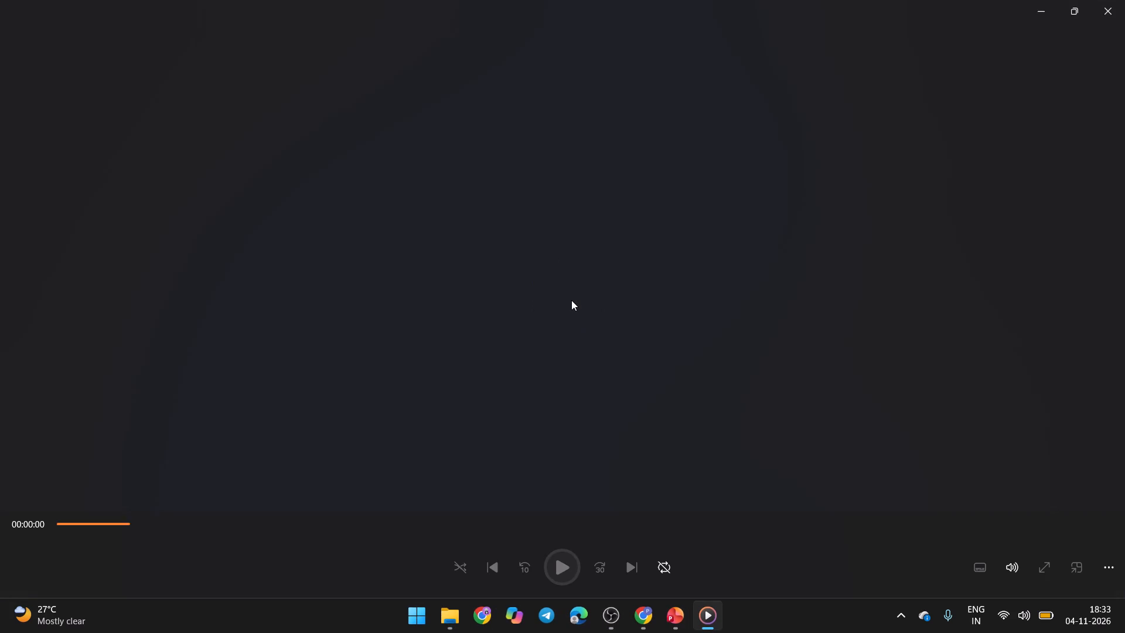